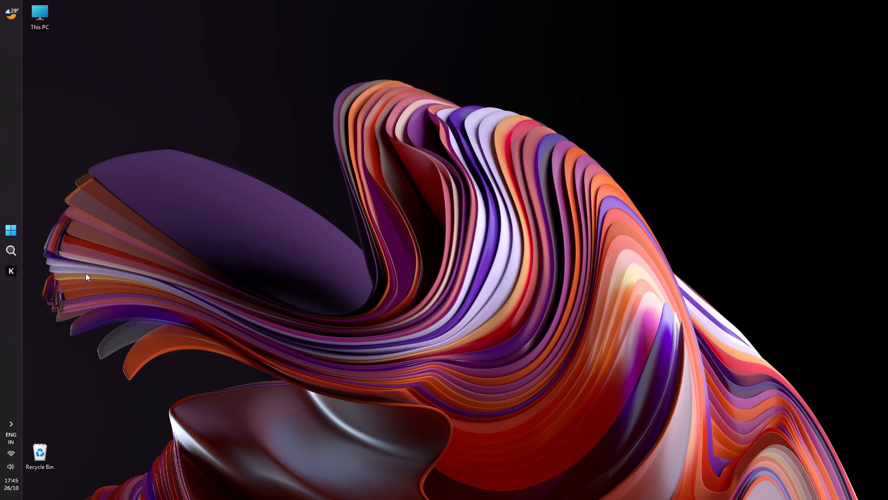
Open the Illustrator file "6W-3H FT Entrance Middle Design" from the Khan Market design's AI FILE folder, under PENDING WORK > GORAV SIR on drive F:.
{"action": "left_click", "coordinate": [37, 9]}
{"action": "left_click", "coordinate": [37, 9]}
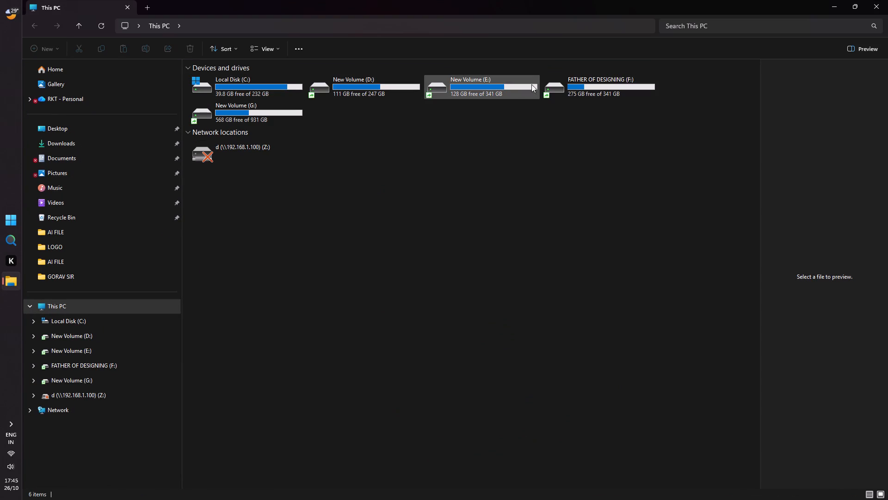
{"action": "double_click", "coordinate": [593, 90]}
{"action": "double_click", "coordinate": [279, 102]}
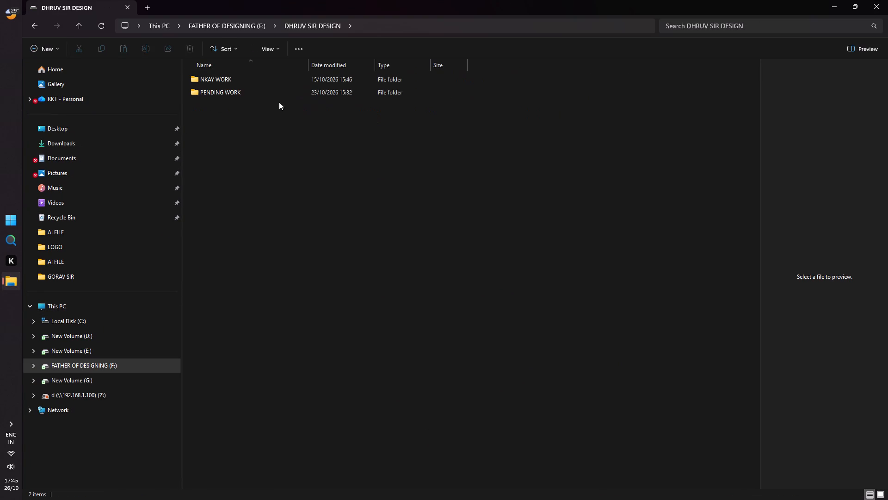
{"action": "double_click", "coordinate": [230, 82]}
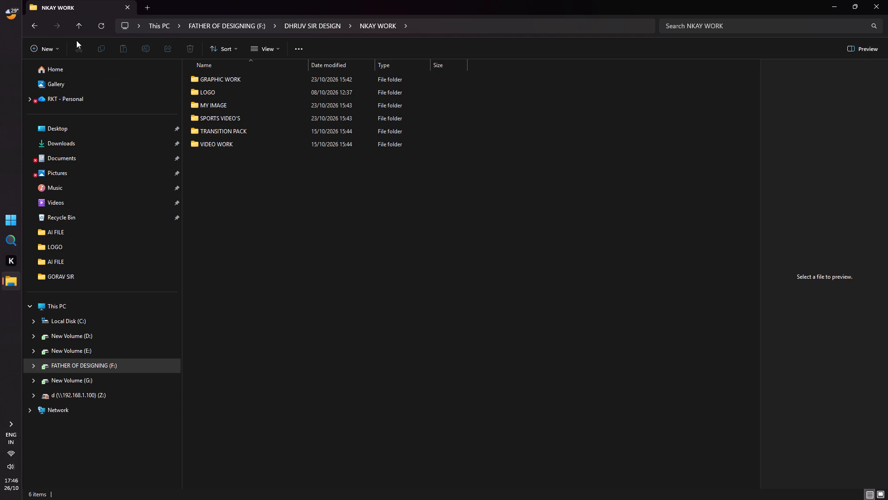
{"action": "left_click", "coordinate": [32, 26]}
{"action": "double_click", "coordinate": [221, 88]}
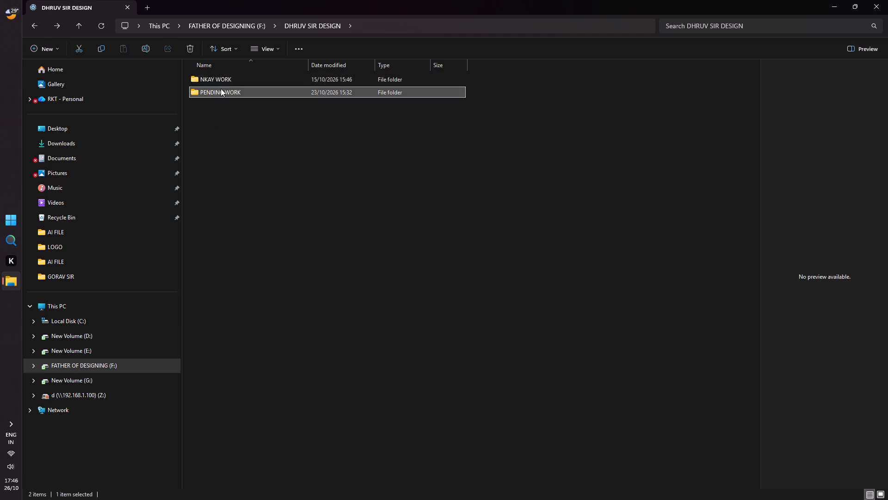
{"action": "double_click", "coordinate": [226, 110]}
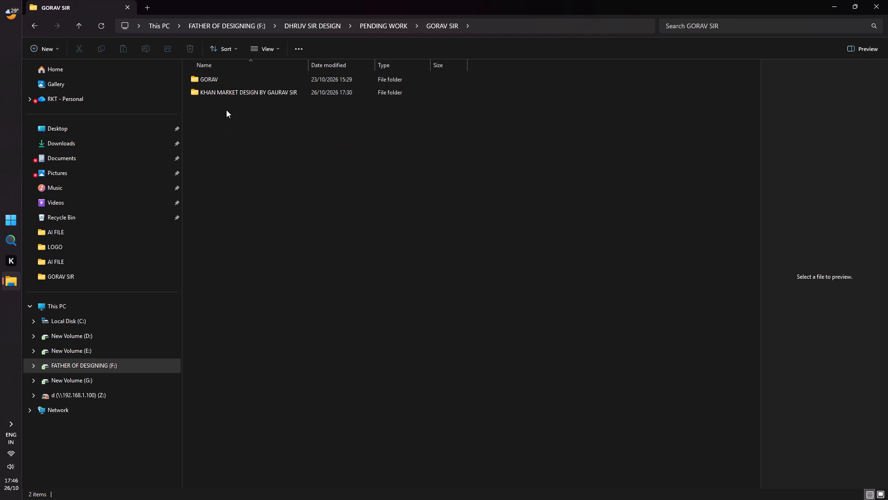
{"action": "double_click", "coordinate": [232, 92]}
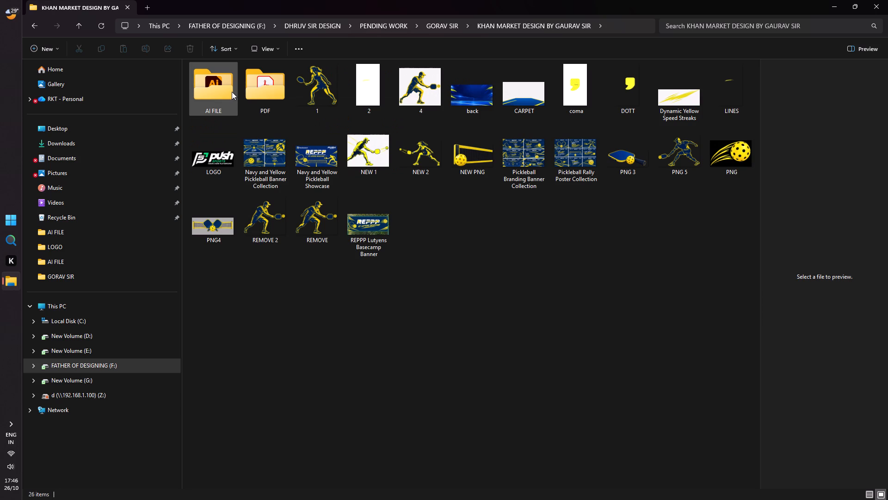
{"action": "double_click", "coordinate": [222, 94]}
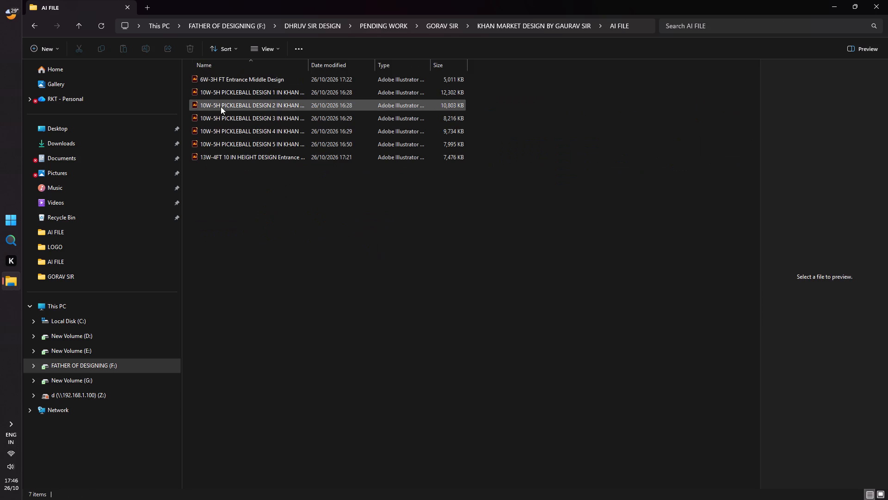
{"action": "double_click", "coordinate": [222, 78]}
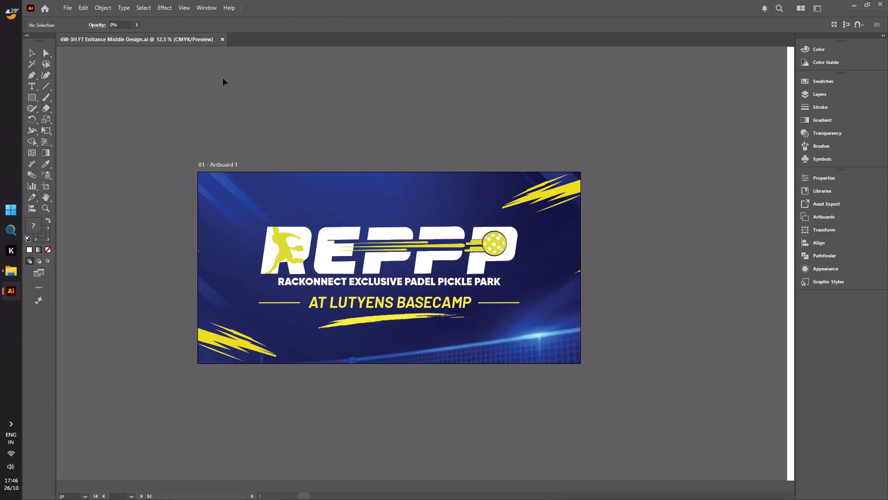
Export the design as an Adobe PDF named "6W-3H FT Entrance Middle Design" into the Khan Market design's PDF folder on drive F:.
{"action": "left_click", "coordinate": [64, 9]}
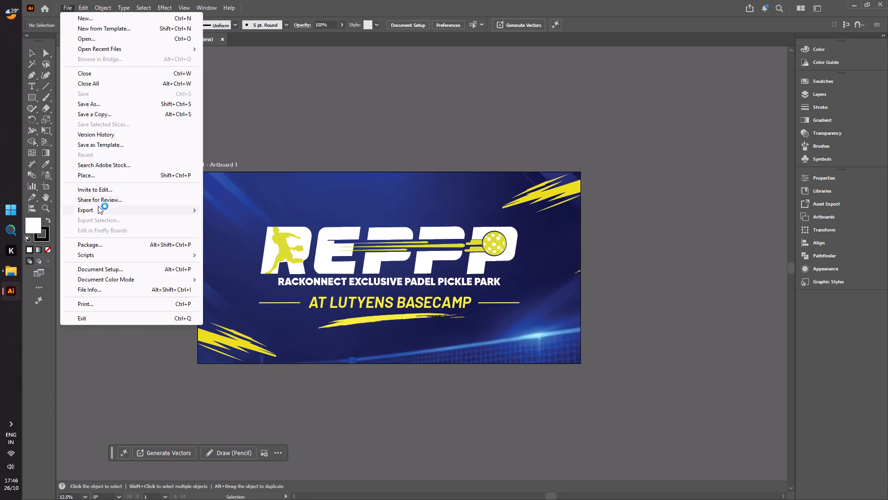
{"action": "left_click", "coordinate": [98, 209]}
{"action": "left_click", "coordinate": [254, 221]}
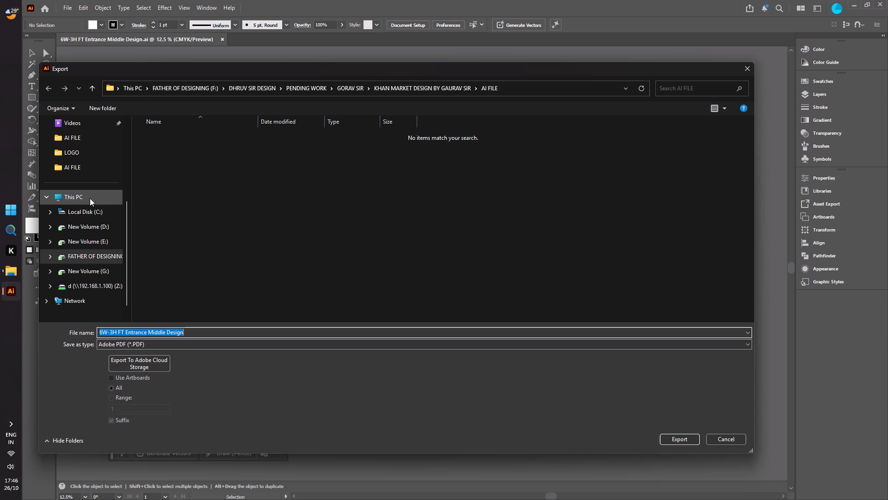
{"action": "left_click", "coordinate": [90, 198]}
{"action": "double_click", "coordinate": [534, 140]}
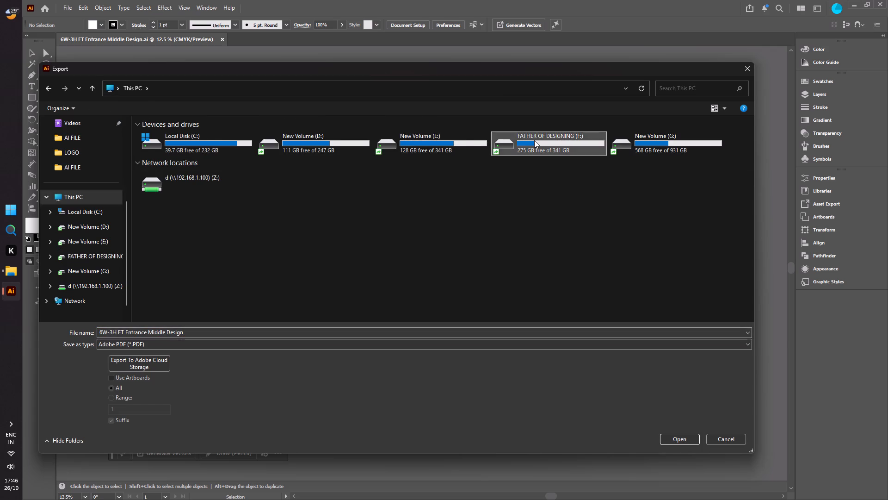
{"action": "double_click", "coordinate": [206, 148]}
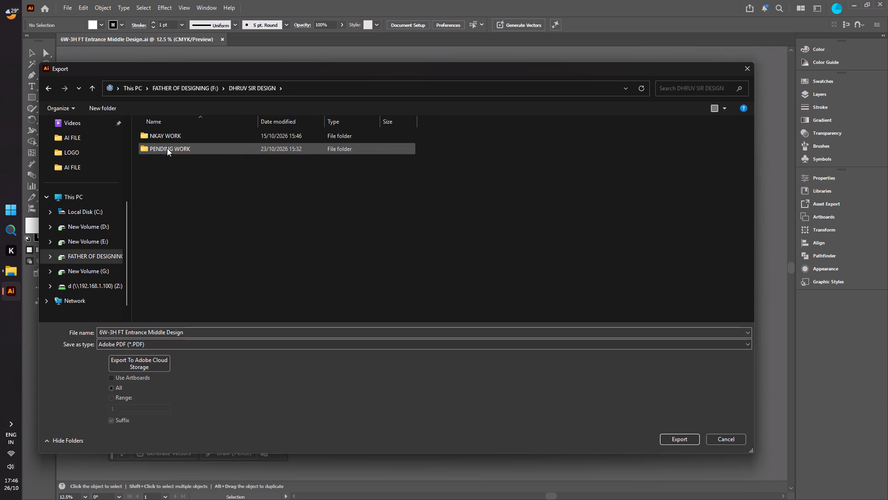
{"action": "double_click", "coordinate": [167, 147]}
{"action": "double_click", "coordinate": [169, 160]}
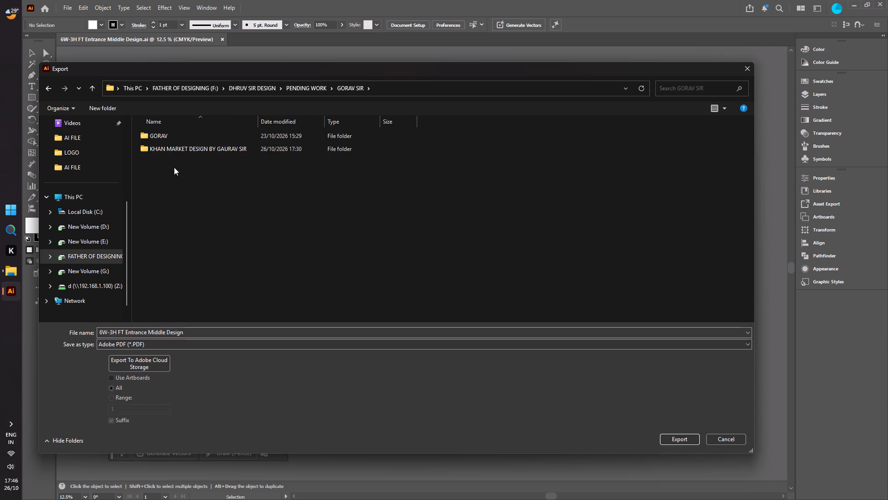
{"action": "double_click", "coordinate": [178, 150]}
{"action": "double_click", "coordinate": [218, 150]}
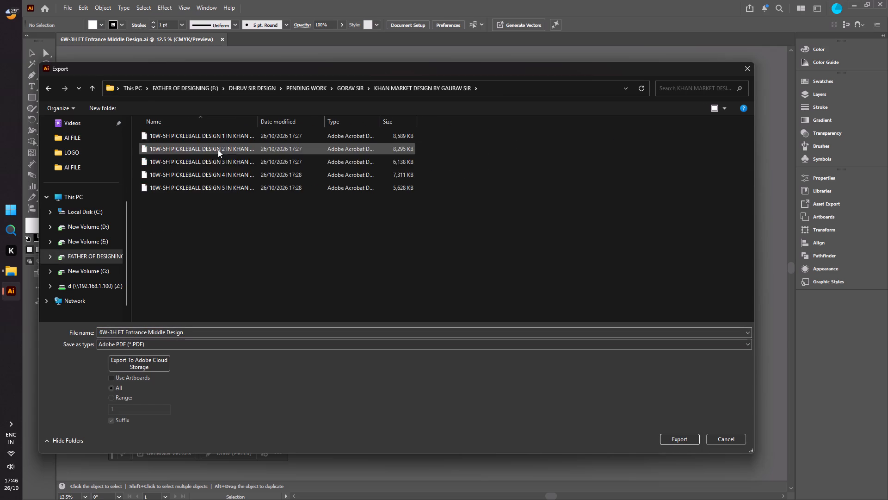
{"action": "left_click", "coordinate": [673, 435]}
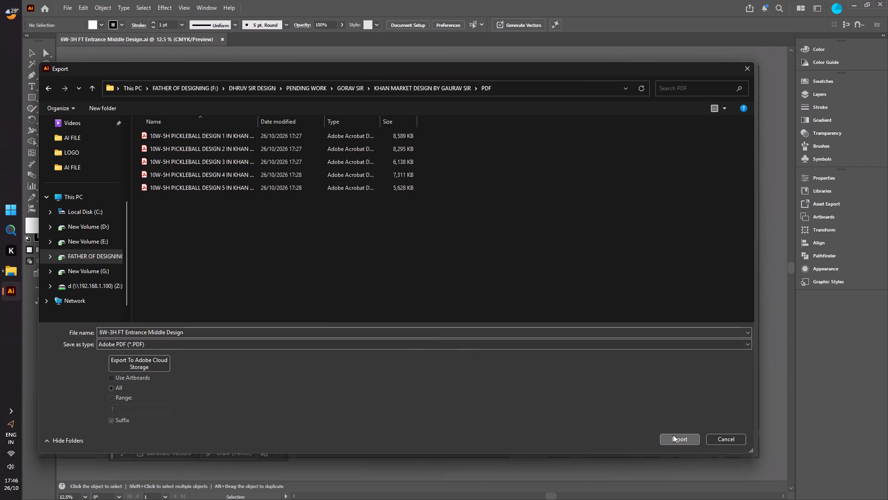
Finish the PDF export of the entrance middle design with the offered PDF settings.
{"action": "left_click", "coordinate": [530, 362]}
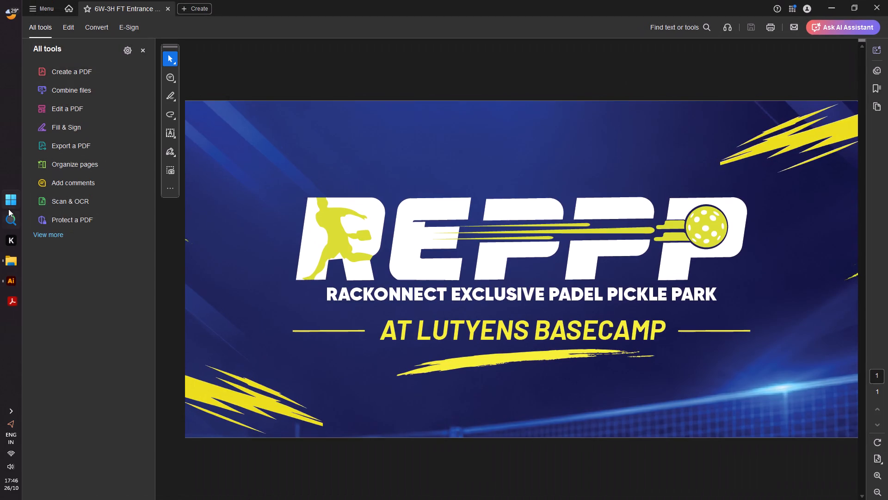
Switch to Google Chrome and open a browser window with the "Person 1" Designer Rackonnect profile.
{"action": "left_click", "coordinate": [10, 202]}
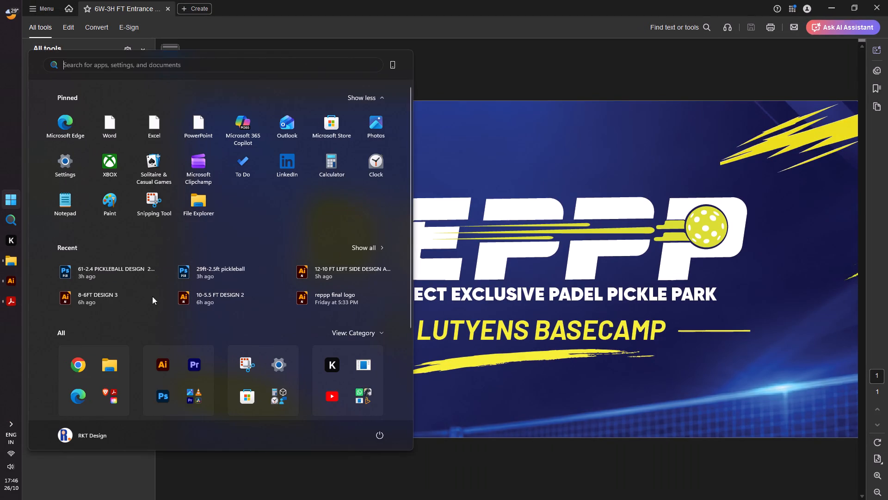
{"action": "left_click", "coordinate": [75, 368]}
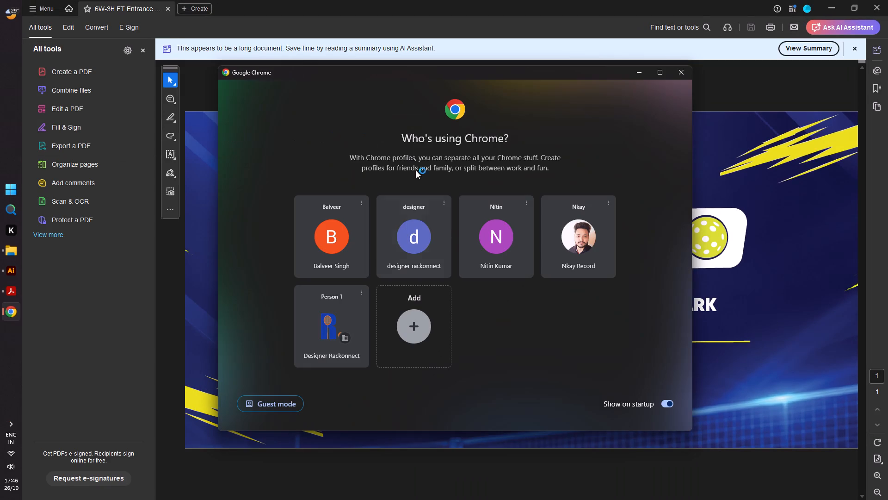
{"action": "left_click", "coordinate": [333, 338]}
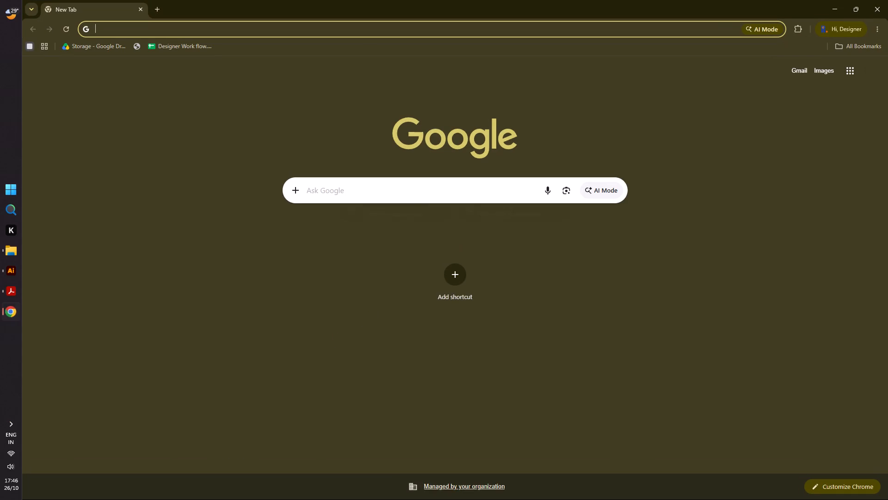
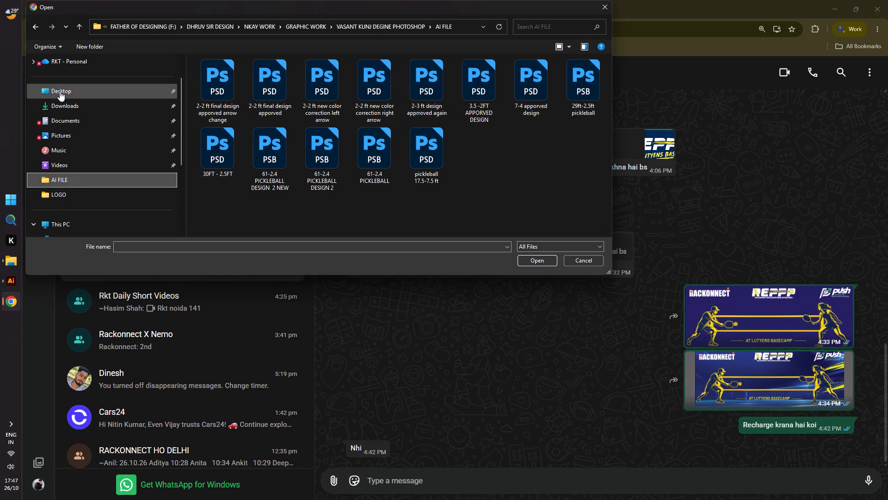
Browse the WhatsApp attachment picker to the PDF folder of KHAN MARKET DESIGN BY GAURAV SIR, under DHRUV SIR DESIGN > PENDING WORK > GORAV SIR on drive F:.
{"action": "left_click", "coordinate": [59, 90]}
{"action": "scroll", "coordinate": [99, 212], "scroll_direction": "down", "scroll_amount": 2}
{"action": "left_click", "coordinate": [97, 195]}
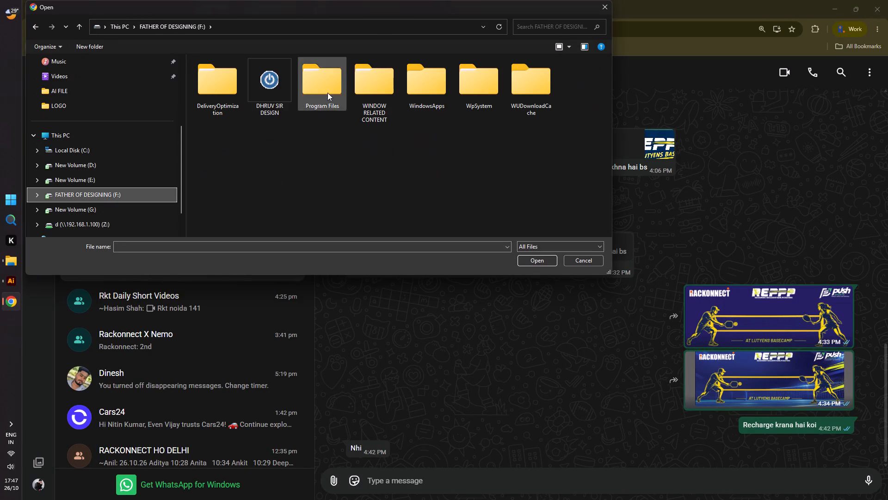
{"action": "double_click", "coordinate": [274, 82]}
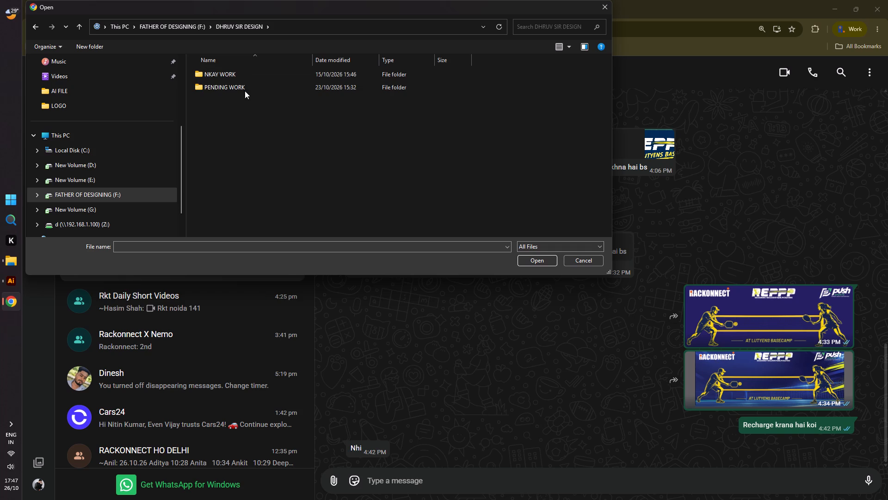
{"action": "double_click", "coordinate": [245, 91]}
{"action": "double_click", "coordinate": [234, 99]}
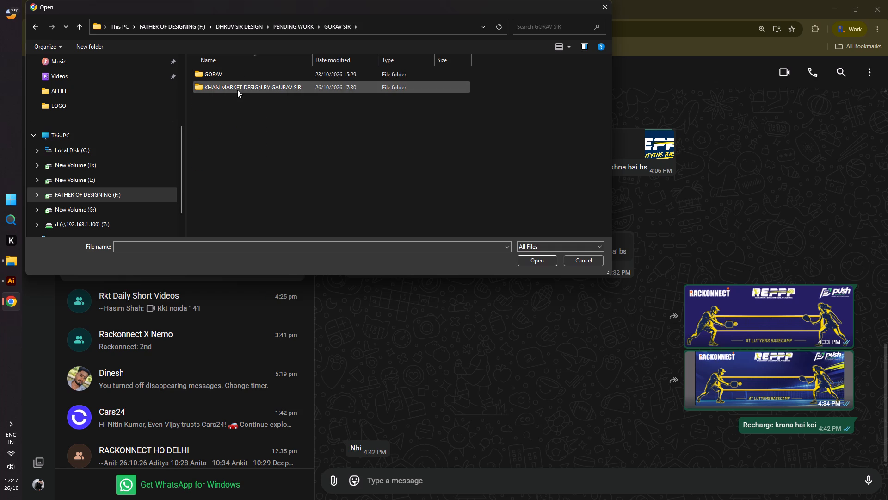
{"action": "double_click", "coordinate": [237, 90]}
{"action": "double_click", "coordinate": [268, 86]}
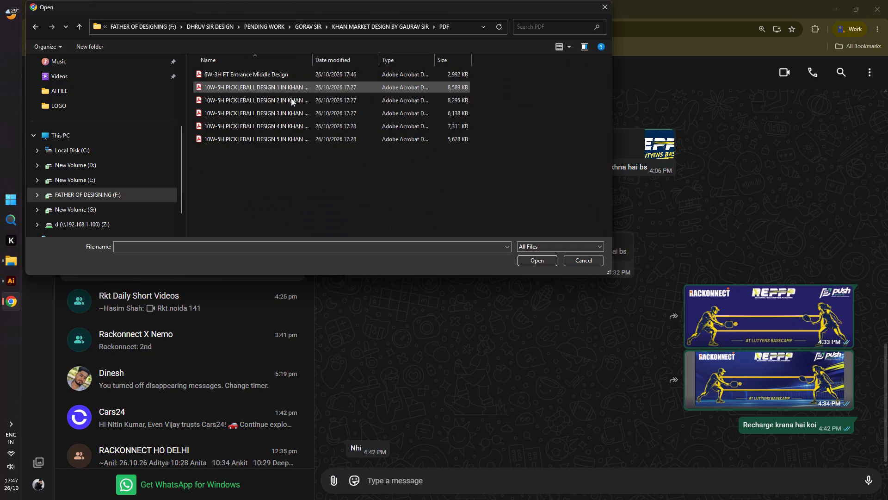
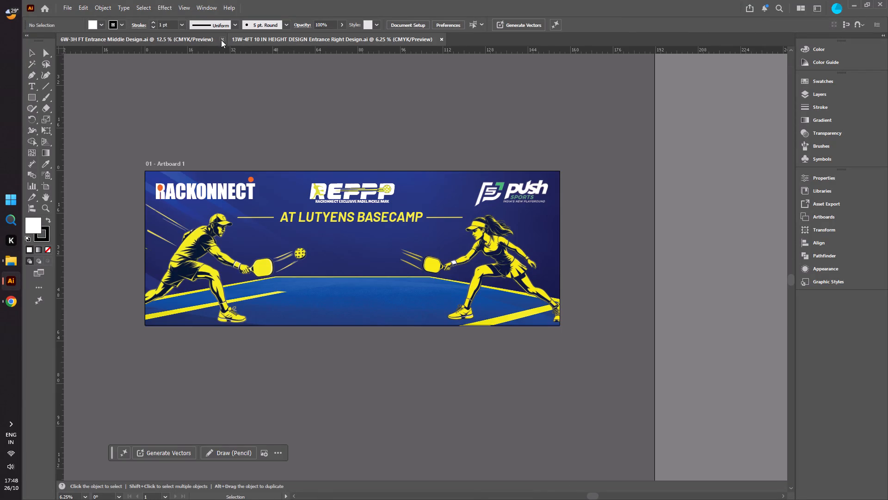
Close the "6W-3H FT Entrance Middle Design" document, leaving the Entrance Right Design open.
{"action": "left_click", "coordinate": [221, 40]}
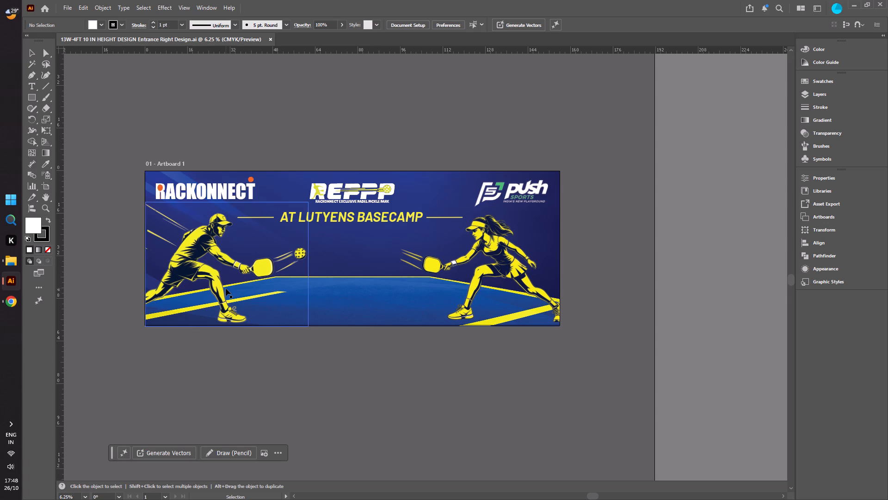
{"action": "left_click", "coordinate": [356, 352]}
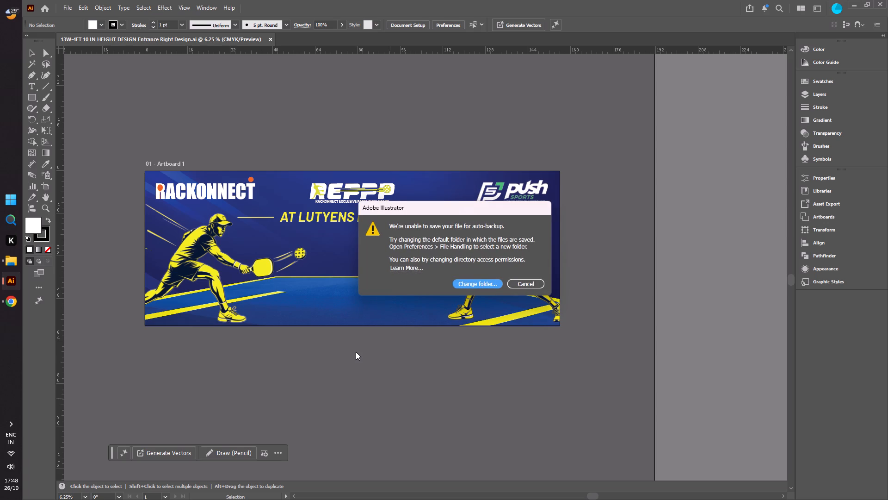
Dismiss the auto-backup warning.
{"action": "key", "text": "Return"}
{"action": "key", "text": "Return"}
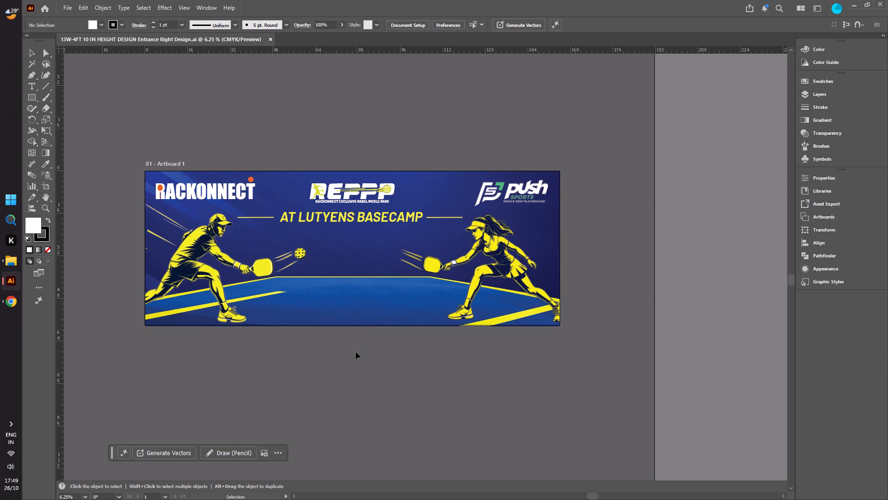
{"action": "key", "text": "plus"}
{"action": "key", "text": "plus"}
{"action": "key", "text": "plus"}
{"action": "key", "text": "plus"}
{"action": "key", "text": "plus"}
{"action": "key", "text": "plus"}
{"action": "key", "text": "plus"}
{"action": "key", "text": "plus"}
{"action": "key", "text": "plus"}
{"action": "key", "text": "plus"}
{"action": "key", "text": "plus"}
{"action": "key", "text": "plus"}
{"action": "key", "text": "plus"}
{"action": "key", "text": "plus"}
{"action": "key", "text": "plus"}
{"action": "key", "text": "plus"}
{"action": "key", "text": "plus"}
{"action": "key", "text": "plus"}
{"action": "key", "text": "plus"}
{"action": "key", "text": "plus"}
Narrow the column of docked panels to give the canvas more width.
{"action": "left_click_drag", "start_coordinate": [795, 118], "coordinate": [834, 115]}
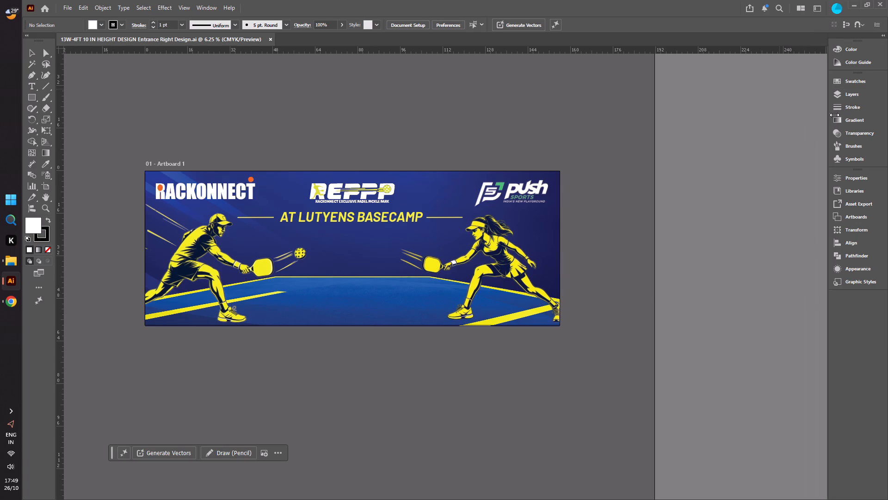
{"action": "left_click_drag", "start_coordinate": [834, 115], "coordinate": [819, 119]}
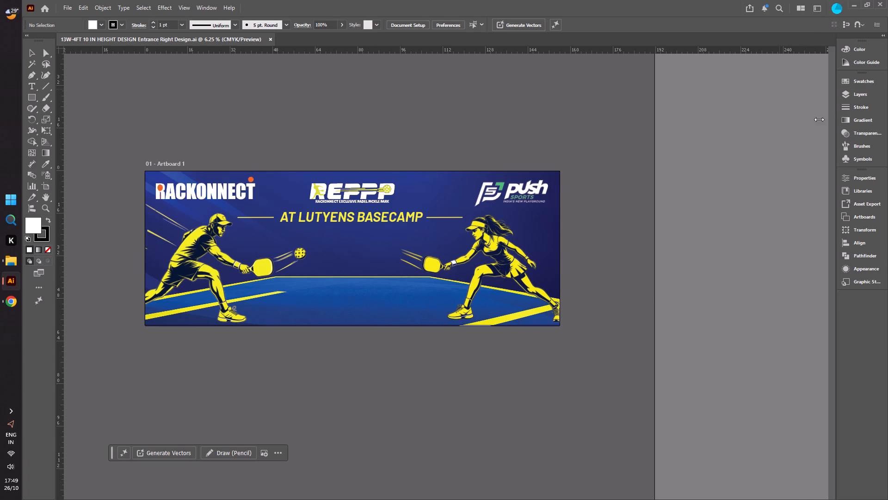
{"action": "left_click_drag", "start_coordinate": [819, 119], "coordinate": [821, 118]}
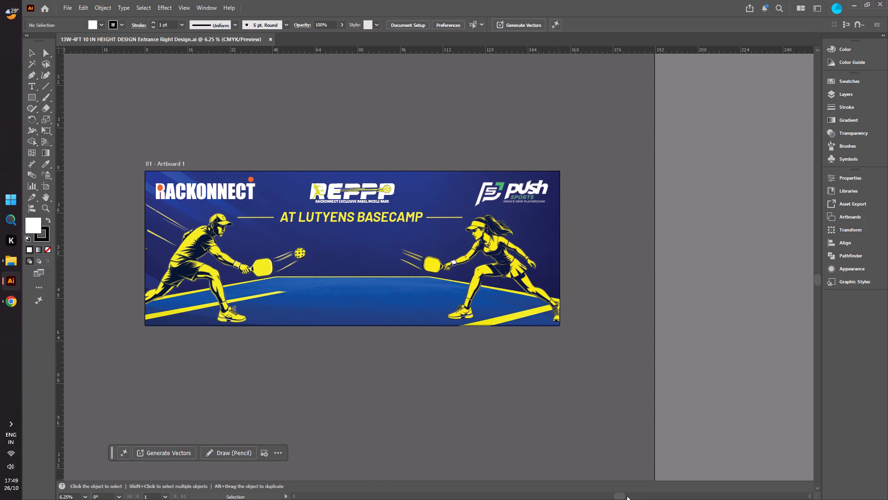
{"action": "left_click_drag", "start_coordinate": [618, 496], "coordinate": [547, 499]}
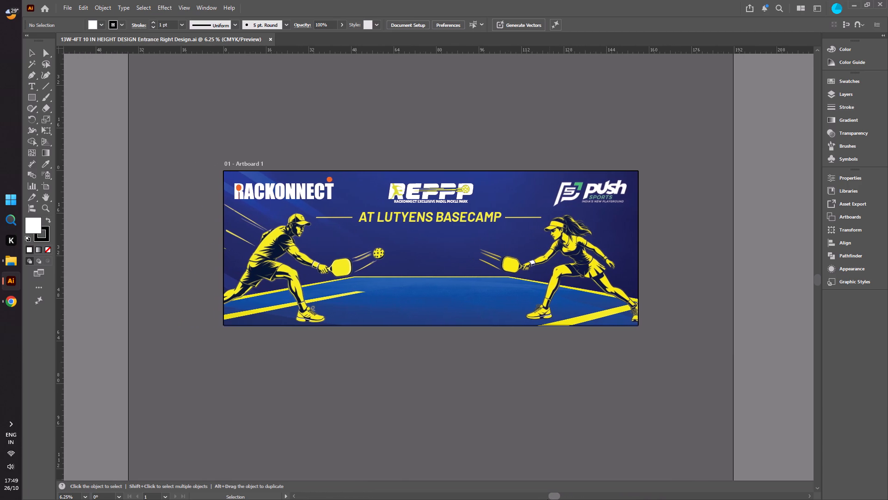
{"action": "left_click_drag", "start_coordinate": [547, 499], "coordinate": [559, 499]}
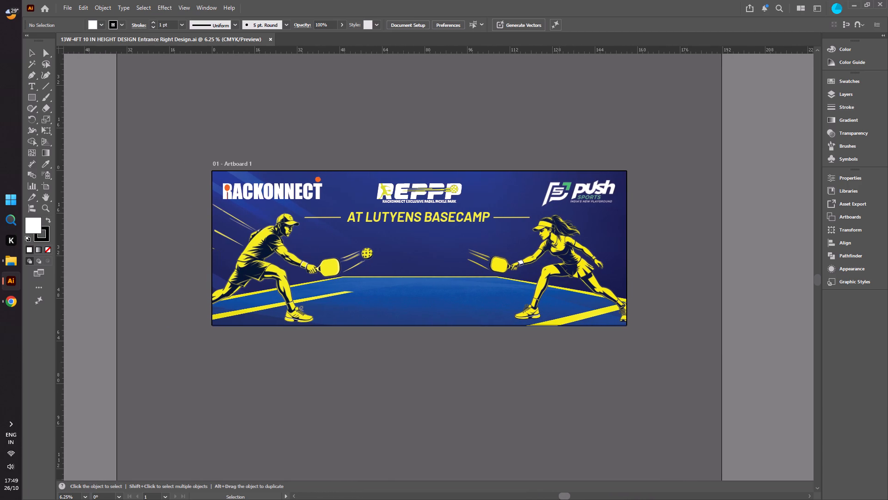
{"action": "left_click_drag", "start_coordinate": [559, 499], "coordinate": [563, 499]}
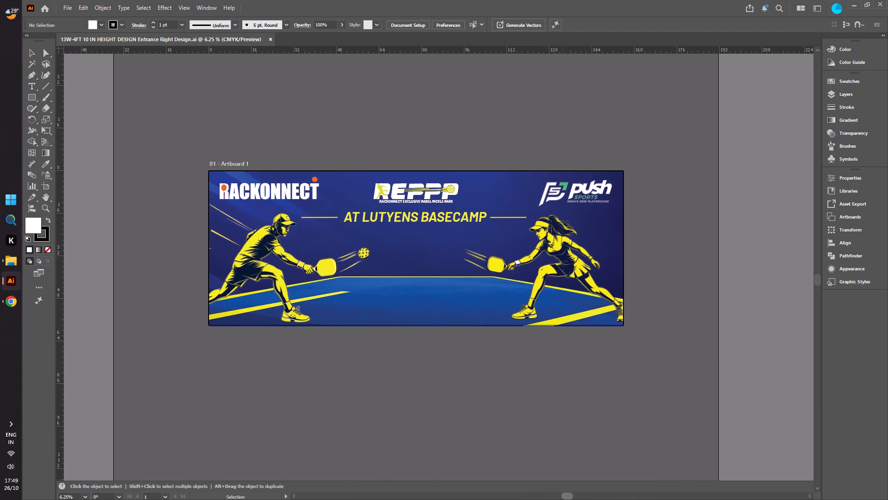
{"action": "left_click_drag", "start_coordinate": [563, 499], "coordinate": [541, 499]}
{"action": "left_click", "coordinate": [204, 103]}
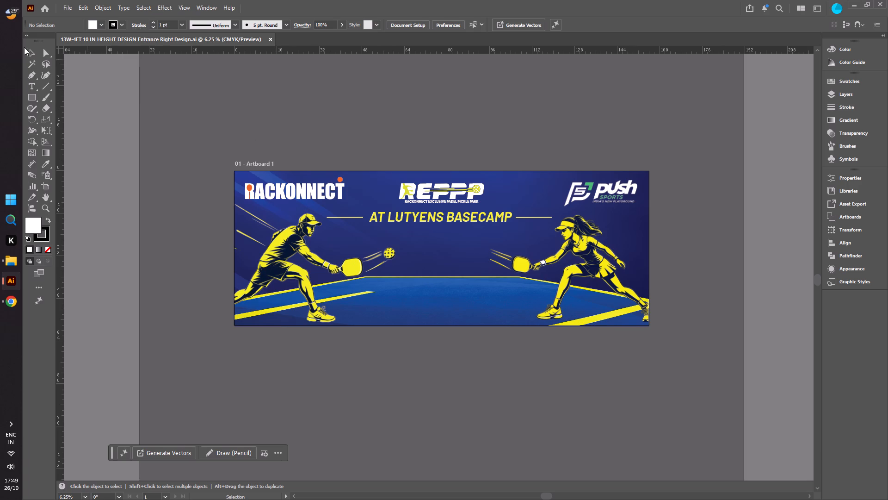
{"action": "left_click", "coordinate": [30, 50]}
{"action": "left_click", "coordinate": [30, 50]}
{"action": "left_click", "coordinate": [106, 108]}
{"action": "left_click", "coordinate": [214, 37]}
Minimize Illustrator to return to the Khan Market design's AI FILE folder in File Explorer.
{"action": "left_click", "coordinate": [856, 3]}
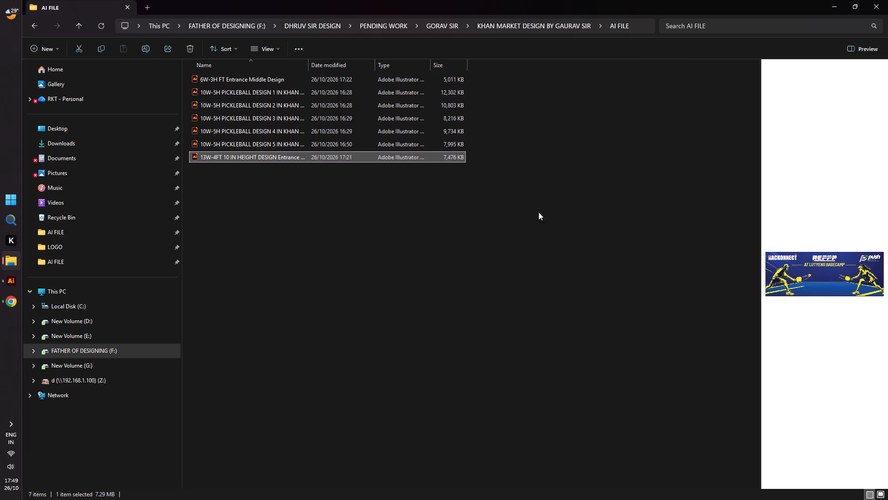
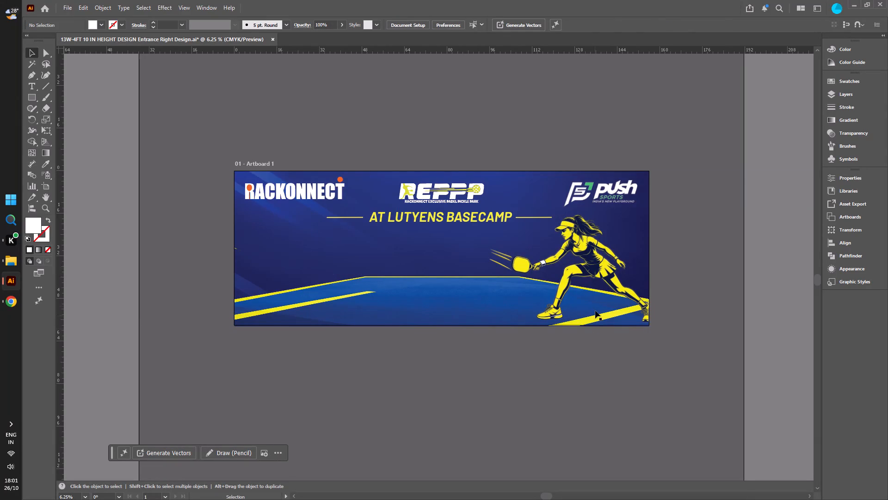
Delete the yellow female player illustration and the blue court image from the Entrance Right Design.
{"action": "left_click", "coordinate": [590, 263]}
{"action": "key", "text": "Delete"}
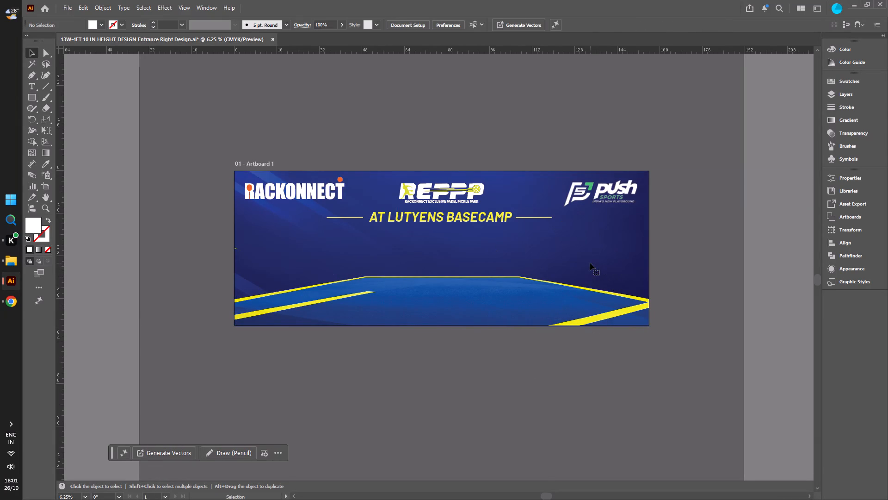
{"action": "left_click", "coordinate": [526, 298]}
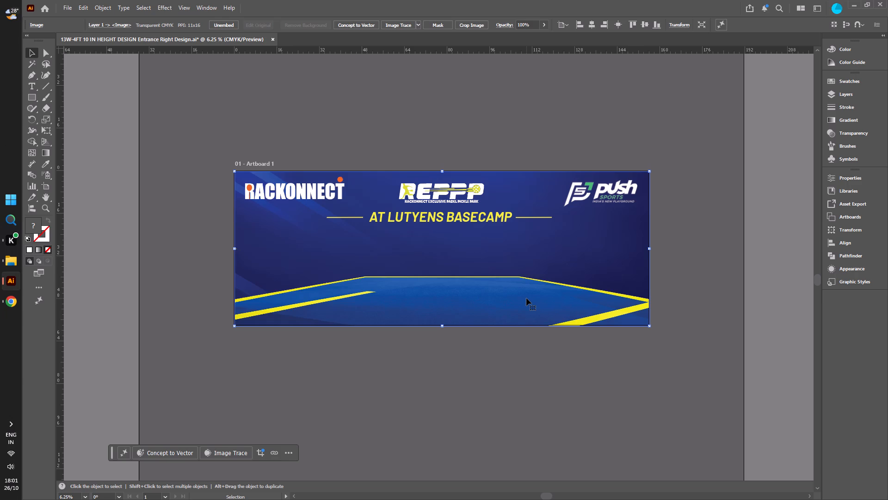
{"action": "key", "text": "Delete"}
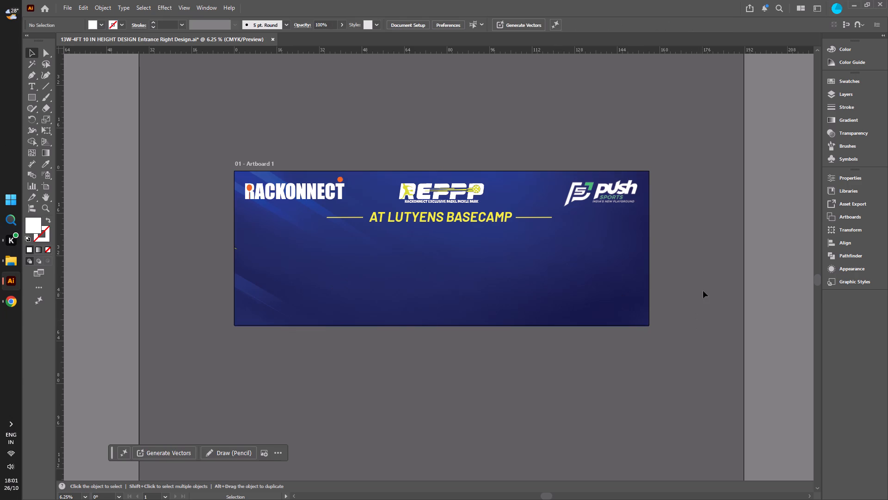
{"action": "left_click", "coordinate": [703, 291]}
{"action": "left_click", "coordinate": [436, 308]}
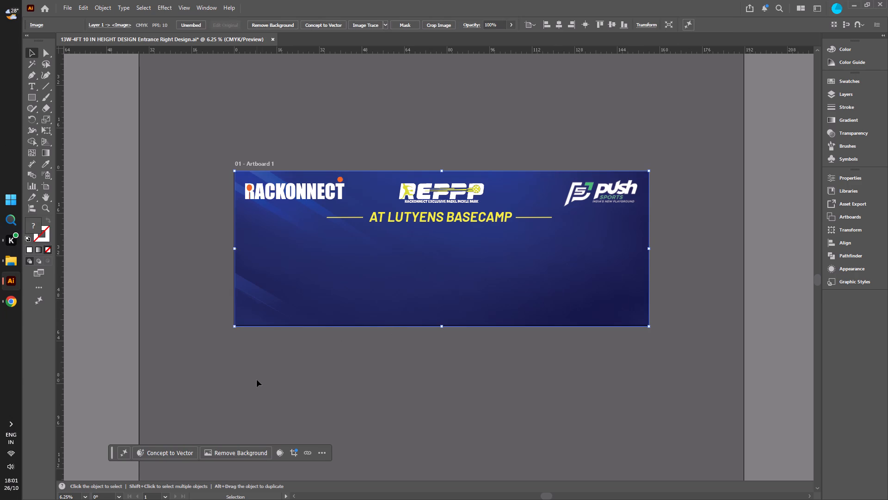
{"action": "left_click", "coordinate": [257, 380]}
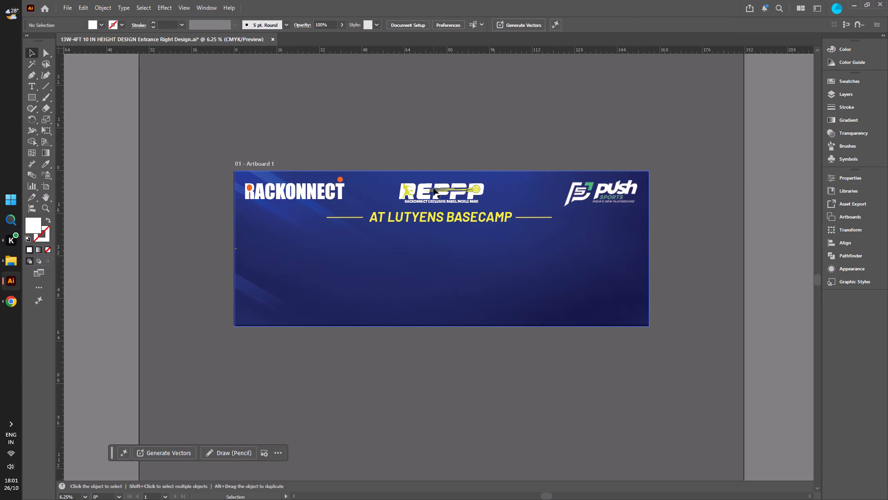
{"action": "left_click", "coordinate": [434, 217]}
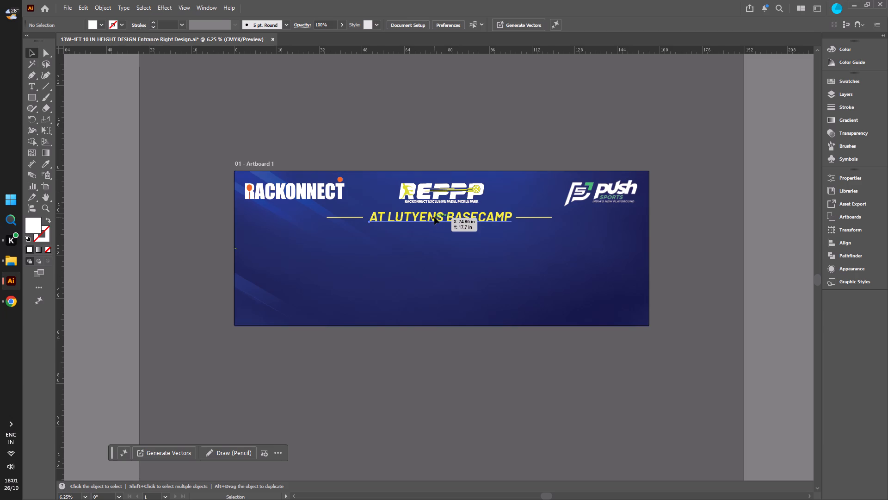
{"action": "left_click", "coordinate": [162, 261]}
Move the blue background image horizontally so its left edge sits on the artboard's left edge.
{"action": "left_click", "coordinate": [242, 253]}
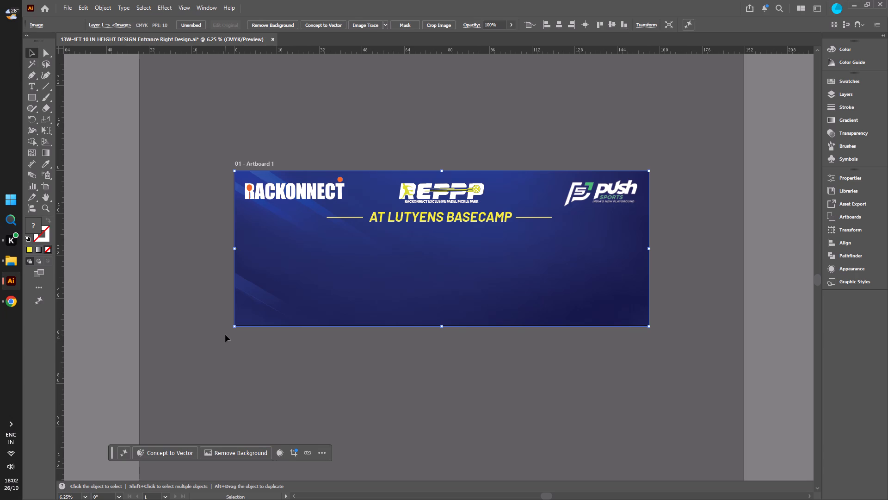
{"action": "scroll", "coordinate": [240, 154], "scroll_direction": "up", "scroll_amount": 4, "text": "alt"}
{"action": "scroll", "coordinate": [189, 273], "scroll_direction": "up", "scroll_amount": 4, "text": "alt"}
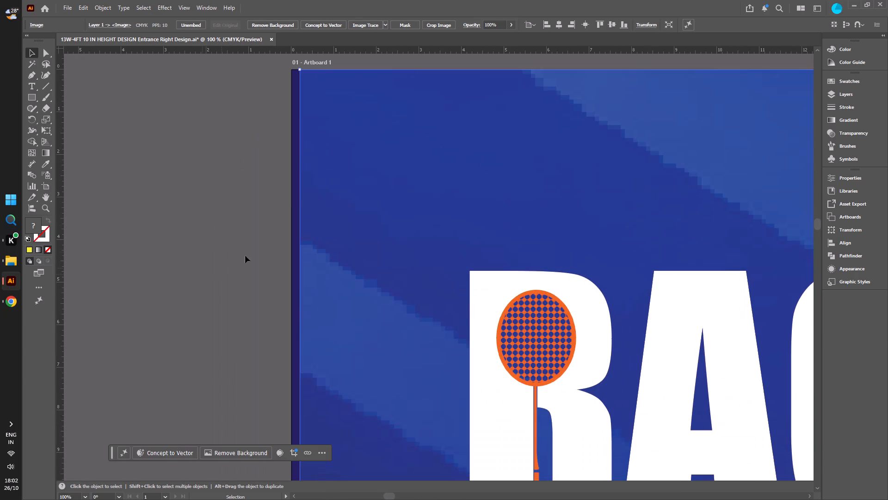
{"action": "scroll", "coordinate": [279, 215], "scroll_direction": "up", "scroll_amount": 8}
{"action": "left_click_drag", "start_coordinate": [326, 179], "coordinate": [323, 179]}
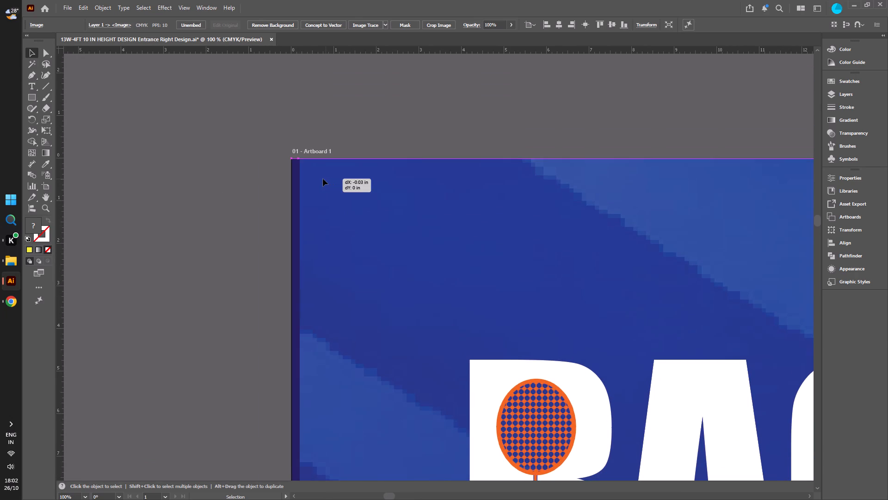
{"action": "left_click_drag", "start_coordinate": [323, 179], "coordinate": [313, 179]}
{"action": "left_click", "coordinate": [298, 177]}
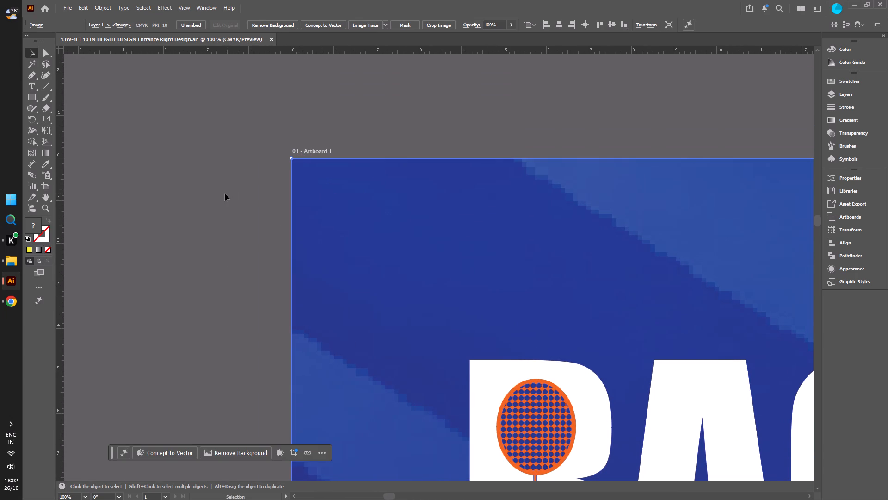
{"action": "left_click", "coordinate": [224, 194]}
Reduce the background image's height so its bottom edge meets the artboard's bottom edge.
{"action": "scroll", "coordinate": [223, 207], "scroll_direction": "down", "scroll_amount": 7, "text": "alt"}
{"action": "scroll", "coordinate": [205, 356], "scroll_direction": "down", "scroll_amount": 1, "text": "alt"}
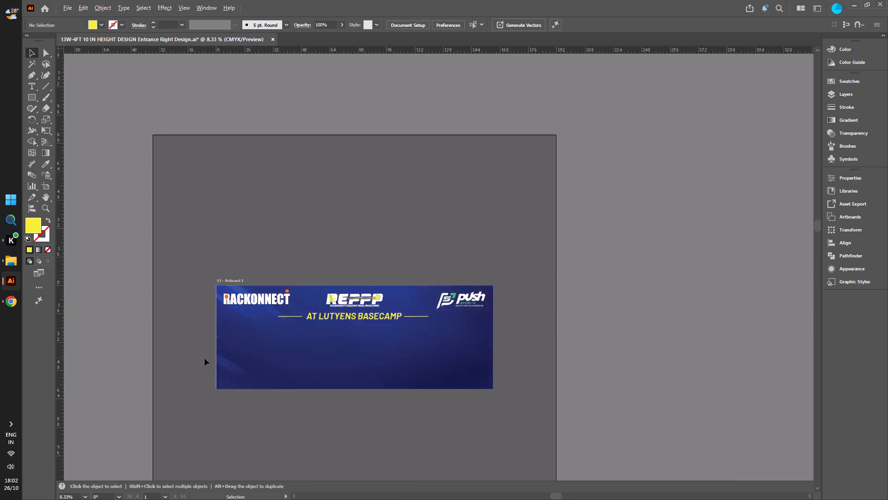
{"action": "scroll", "coordinate": [204, 358], "scroll_direction": "down", "scroll_amount": 2, "text": "alt"}
{"action": "scroll", "coordinate": [204, 397], "scroll_direction": "up", "scroll_amount": 4, "text": "alt"}
{"action": "scroll", "coordinate": [251, 349], "scroll_direction": "up", "scroll_amount": 4, "text": "alt"}
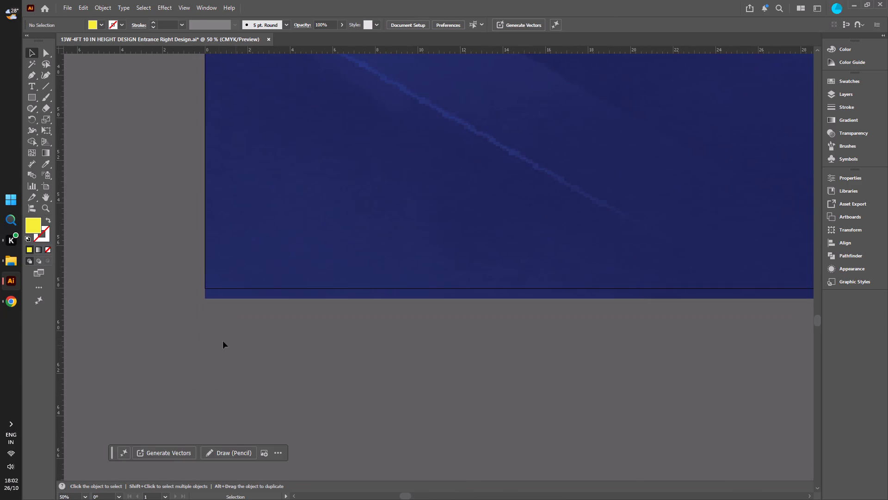
{"action": "scroll", "coordinate": [191, 322], "scroll_direction": "up", "scroll_amount": 2, "text": "alt"}
{"action": "left_click", "coordinate": [235, 263]}
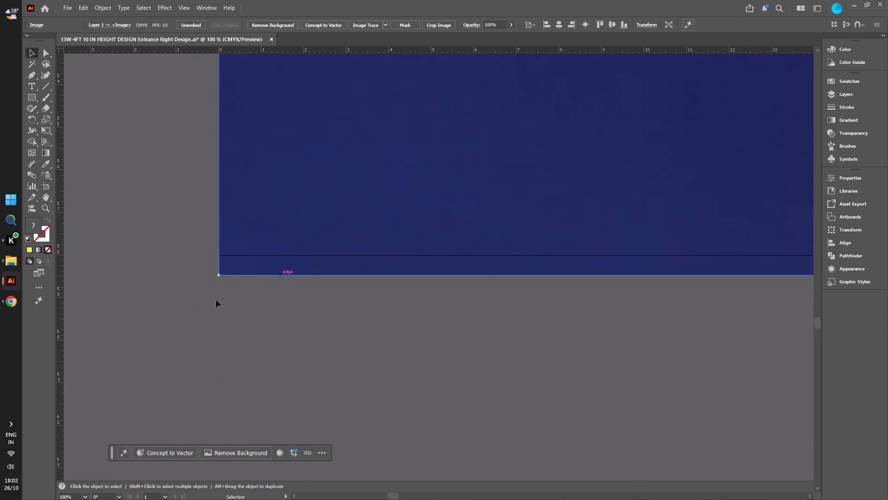
{"action": "scroll", "coordinate": [207, 323], "scroll_direction": "down", "scroll_amount": 8, "text": "alt"}
{"action": "scroll", "coordinate": [456, 347], "scroll_direction": "down", "scroll_amount": 1, "text": "alt"}
{"action": "scroll", "coordinate": [433, 347], "scroll_direction": "up", "scroll_amount": 4, "text": "alt"}
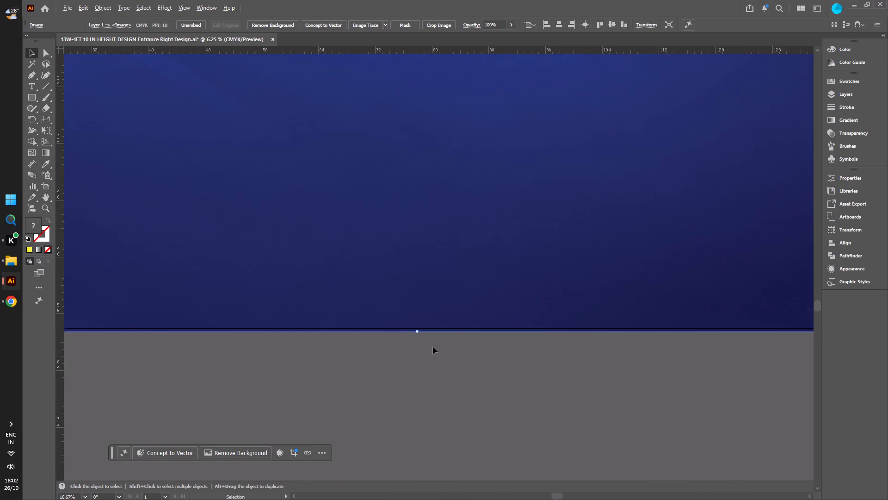
{"action": "scroll", "coordinate": [460, 337], "scroll_direction": "up", "scroll_amount": 3, "text": "alt"}
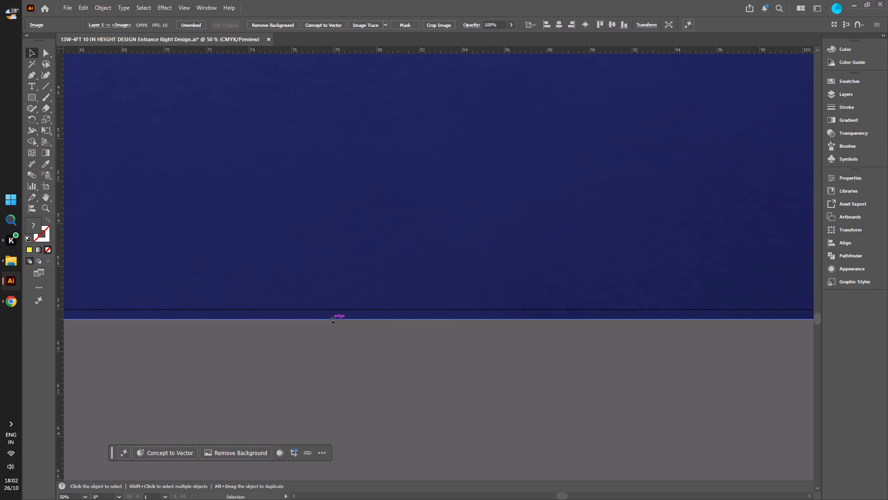
{"action": "left_click_drag", "start_coordinate": [332, 319], "coordinate": [333, 310]}
Stretch the background image's right edge out to the artboard's right edge.
{"action": "scroll", "coordinate": [268, 340], "scroll_direction": "down", "scroll_amount": 6, "text": "alt"}
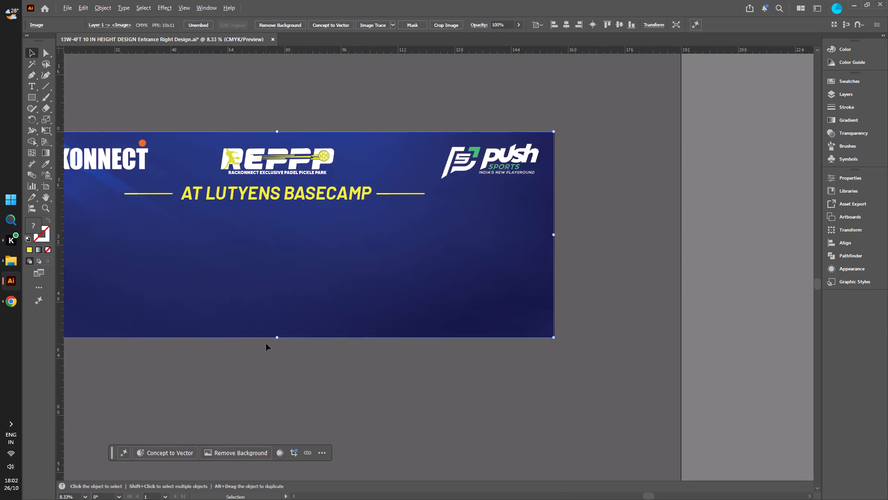
{"action": "scroll", "coordinate": [266, 344], "scroll_direction": "down", "scroll_amount": 1, "text": "alt"}
{"action": "scroll", "coordinate": [423, 285], "scroll_direction": "up", "scroll_amount": 4, "text": "alt"}
{"action": "scroll", "coordinate": [349, 302], "scroll_direction": "up", "scroll_amount": 4, "text": "alt"}
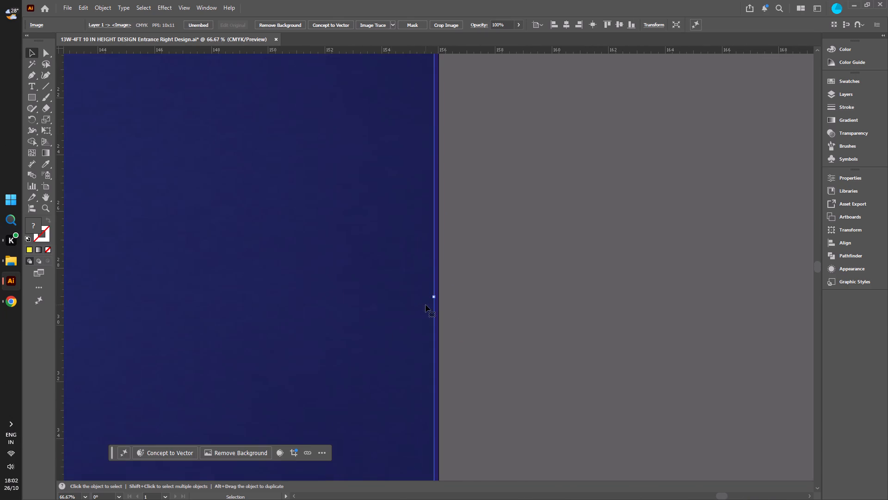
{"action": "scroll", "coordinate": [438, 306], "scroll_direction": "up", "scroll_amount": 4, "text": "alt"}
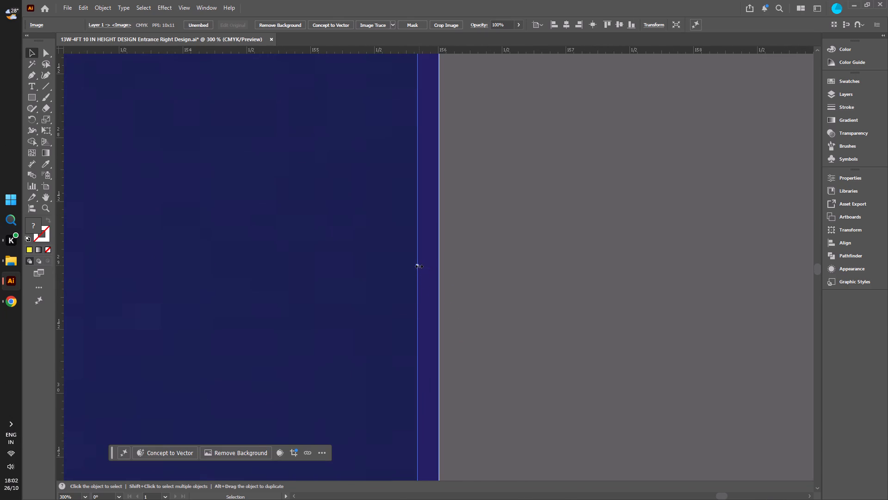
{"action": "left_click_drag", "start_coordinate": [418, 265], "coordinate": [438, 263]}
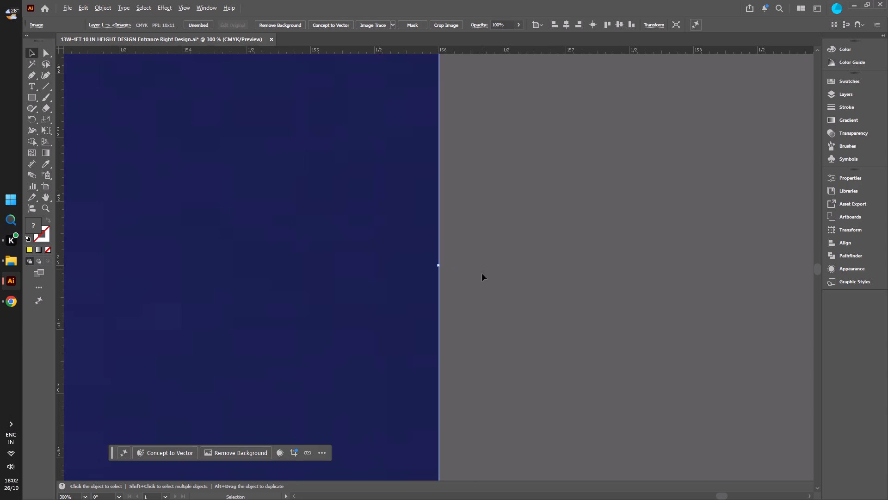
Examine the small yellow mark on the background image's left edge up close.
{"action": "scroll", "coordinate": [482, 274], "scroll_direction": "down", "scroll_amount": 12, "text": "alt"}
{"action": "scroll", "coordinate": [209, 284], "scroll_direction": "up", "scroll_amount": 6, "text": "alt"}
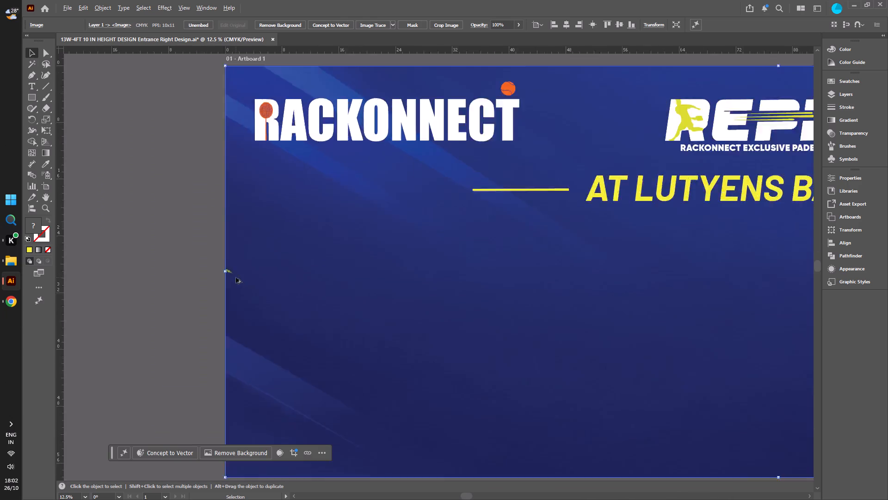
{"action": "scroll", "coordinate": [236, 277], "scroll_direction": "up", "scroll_amount": 6, "text": "alt"}
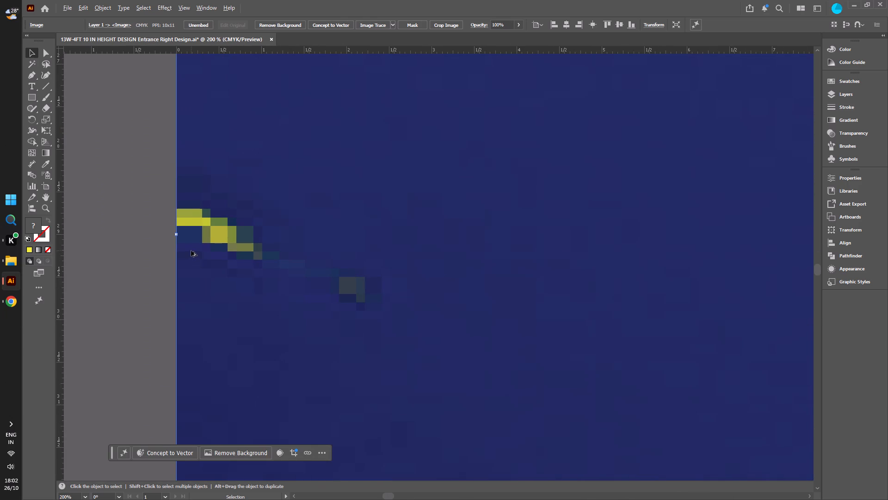
{"action": "scroll", "coordinate": [191, 250], "scroll_direction": "down", "scroll_amount": 10, "text": "alt"}
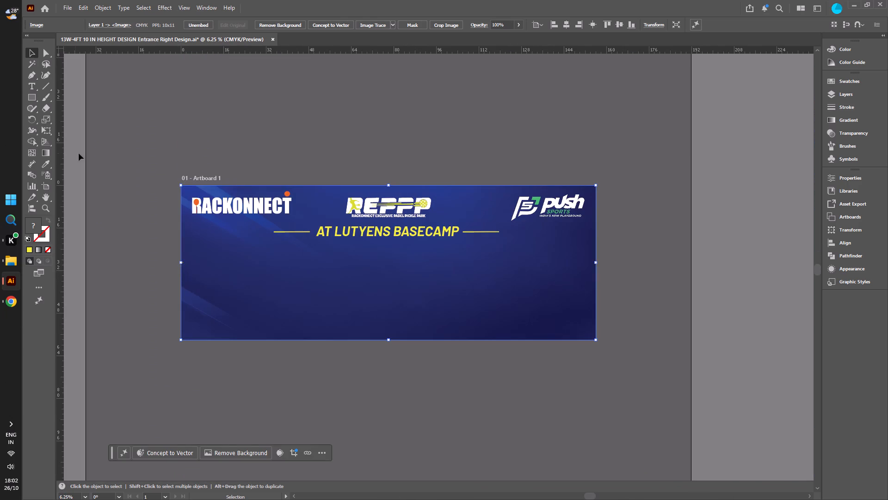
Check the logos, the "AT LUTYENS BASECAMP" heading and its two side lines as individual objects.
{"action": "left_click", "coordinate": [92, 146]}
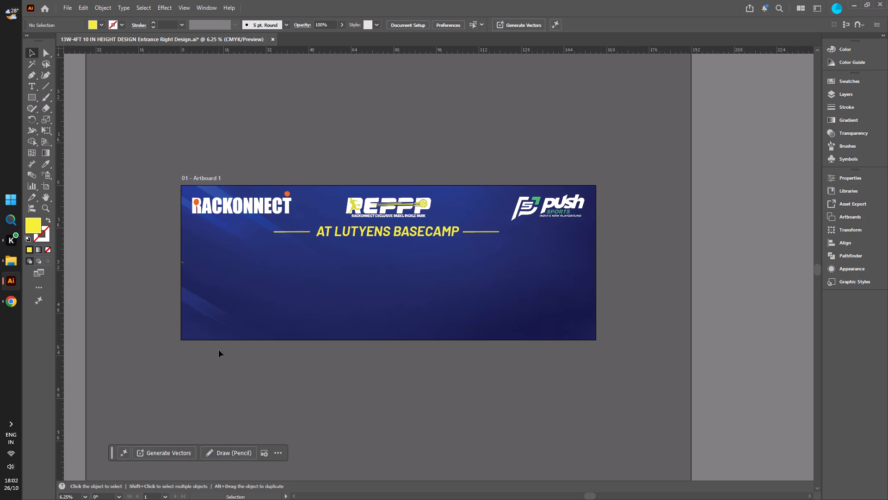
{"action": "left_click", "coordinate": [234, 206]}
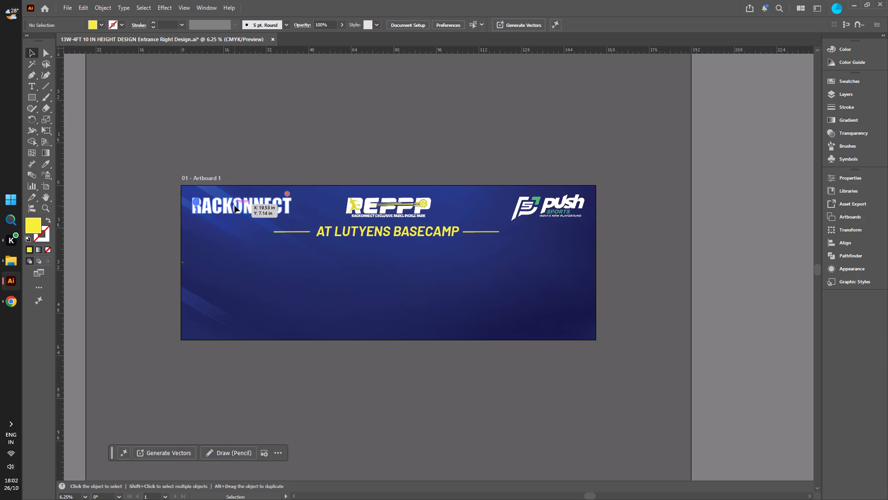
{"action": "left_click", "coordinate": [532, 205]}
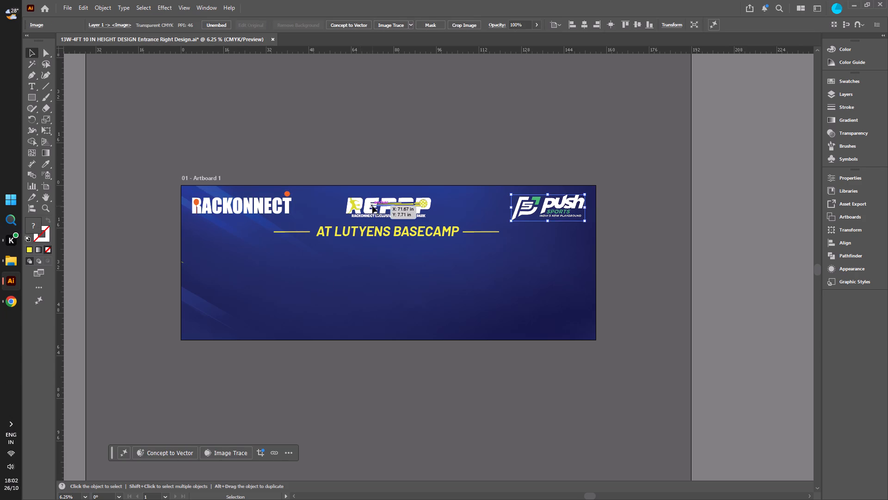
{"action": "left_click", "coordinate": [372, 206]}
{"action": "left_click", "coordinate": [364, 233]}
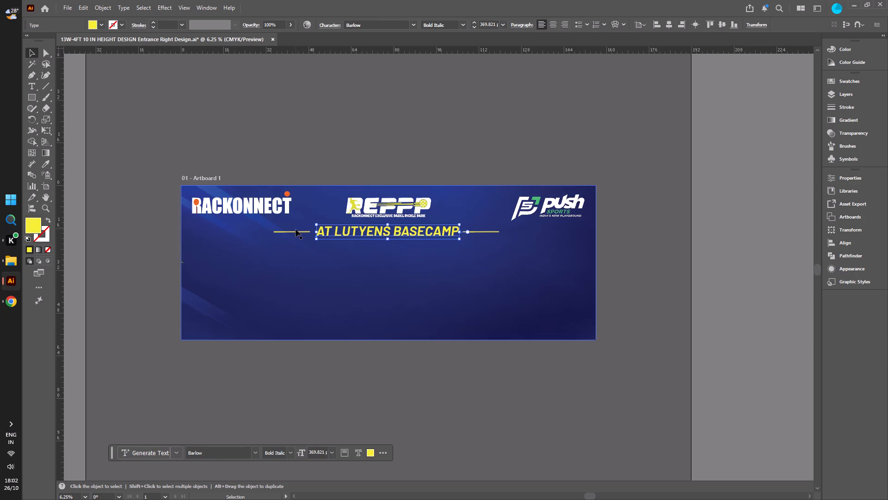
{"action": "left_click", "coordinate": [295, 232]}
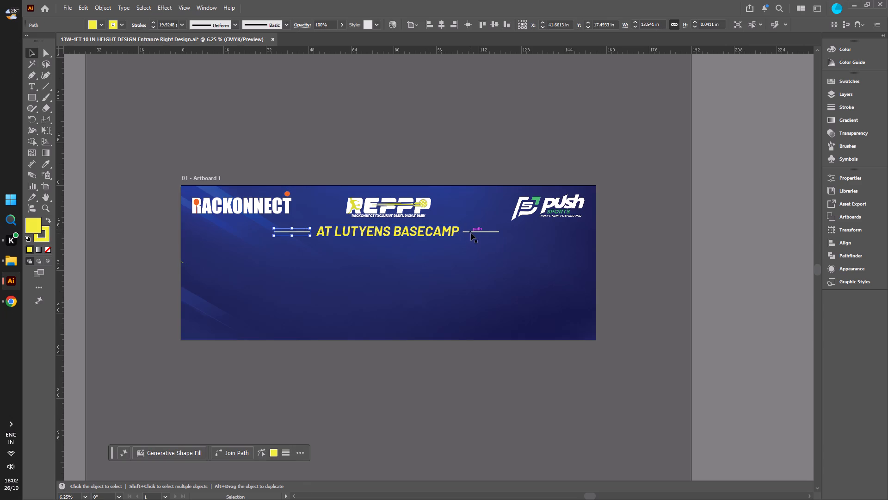
{"action": "left_click", "coordinate": [471, 233]}
{"action": "left_click", "coordinate": [405, 235]}
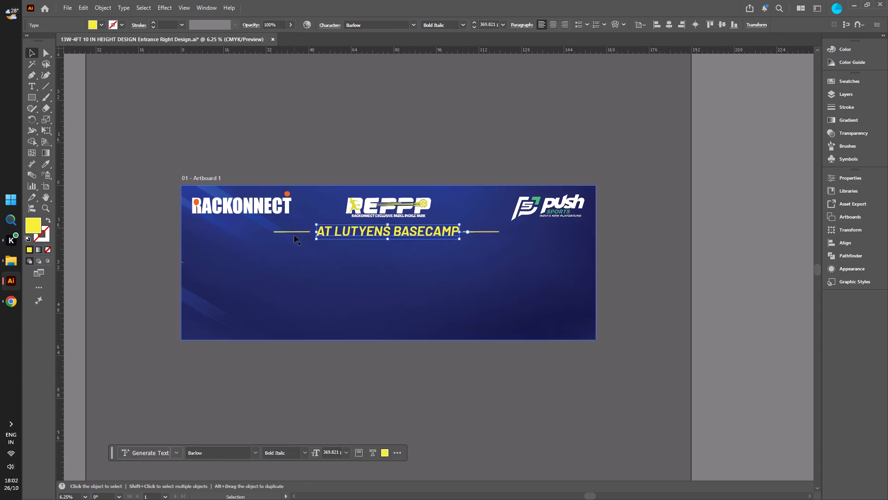
{"action": "left_click", "coordinate": [296, 231]}
{"action": "left_click", "coordinate": [383, 142]}
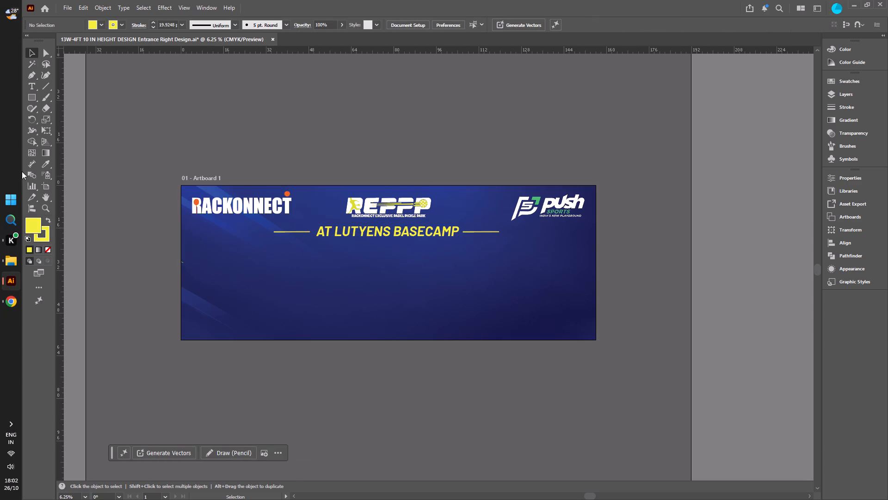
Place a vertical ruler guide through the artboard's centre, at about 77.7 in.
{"action": "left_click_drag", "start_coordinate": [62, 153], "coordinate": [378, 230]}
{"action": "left_click_drag", "start_coordinate": [378, 230], "coordinate": [388, 242]}
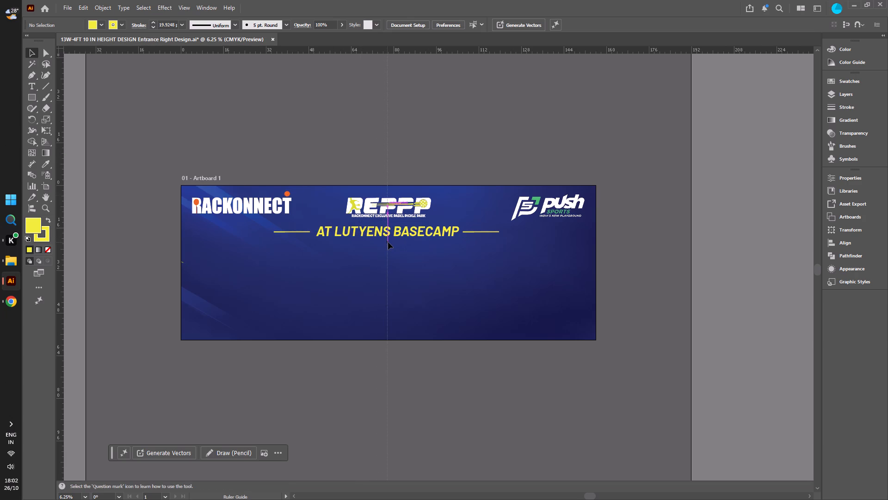
{"action": "left_click_drag", "start_coordinate": [388, 242], "coordinate": [386, 244]}
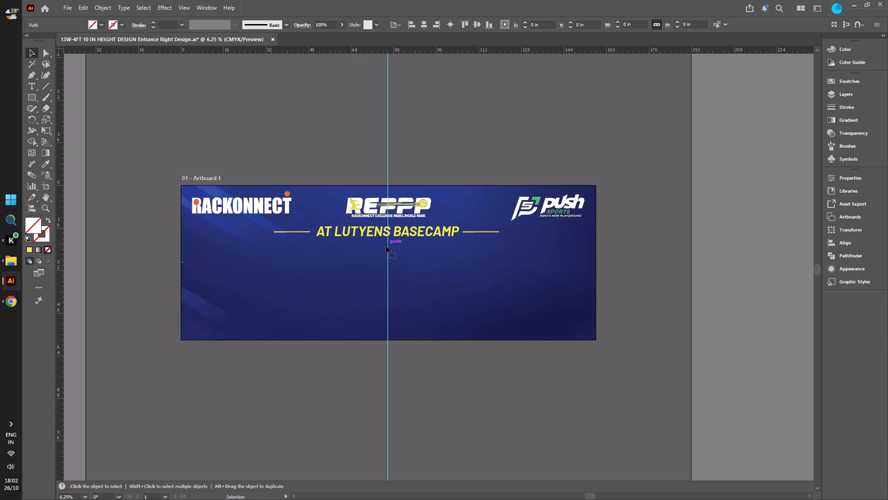
Place a horizontal ruler guide through the artboard's vertical centre, at about 29 in.
{"action": "left_click_drag", "start_coordinate": [433, 51], "coordinate": [423, 137]}
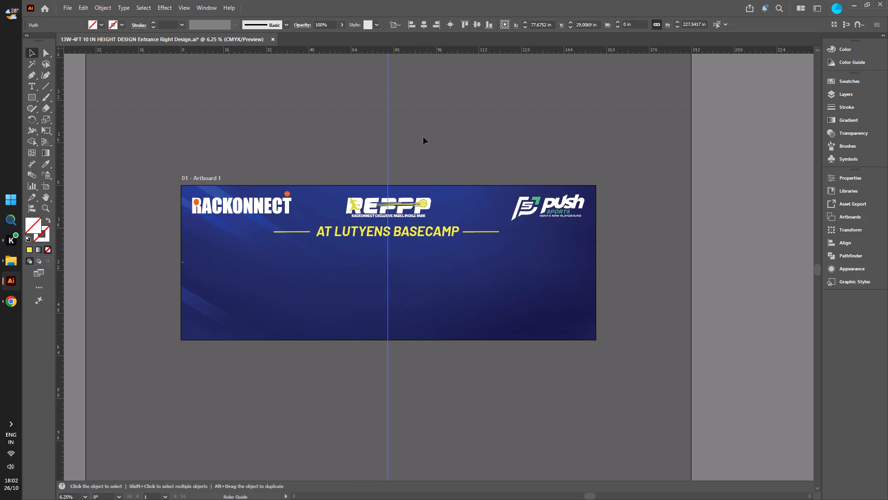
{"action": "left_click_drag", "start_coordinate": [423, 137], "coordinate": [391, 262]}
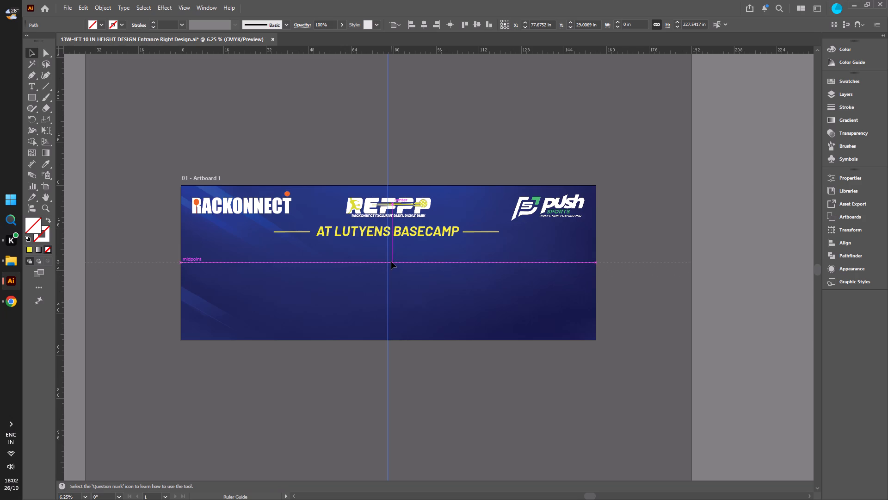
{"action": "left_click_drag", "start_coordinate": [391, 262], "coordinate": [389, 262]}
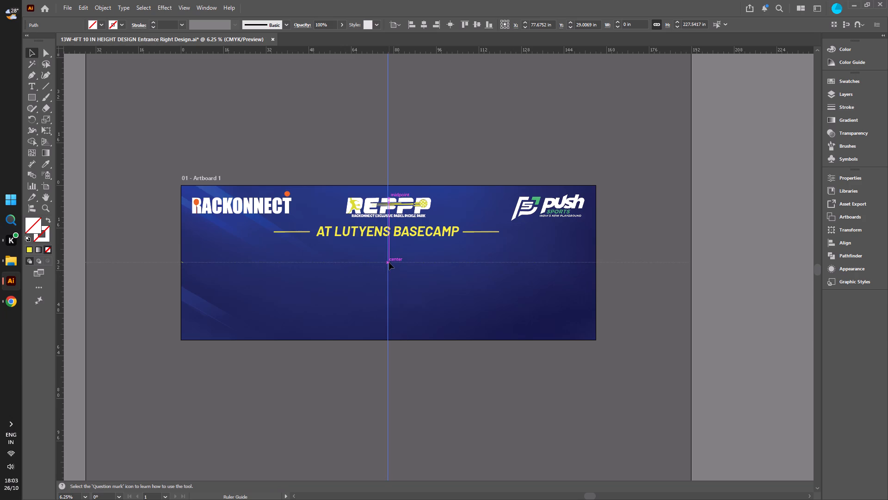
{"action": "left_click_drag", "start_coordinate": [389, 262], "coordinate": [386, 263]}
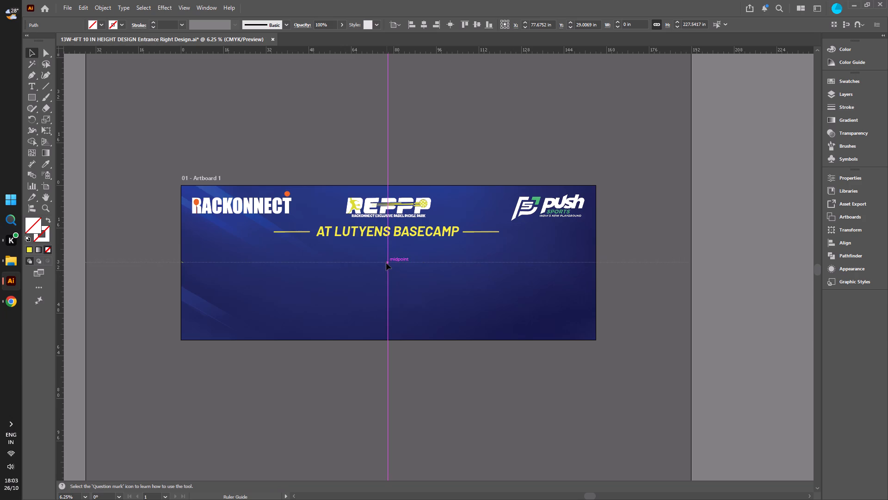
{"action": "left_click_drag", "start_coordinate": [386, 263], "coordinate": [388, 261]}
{"action": "left_click", "coordinate": [265, 383]}
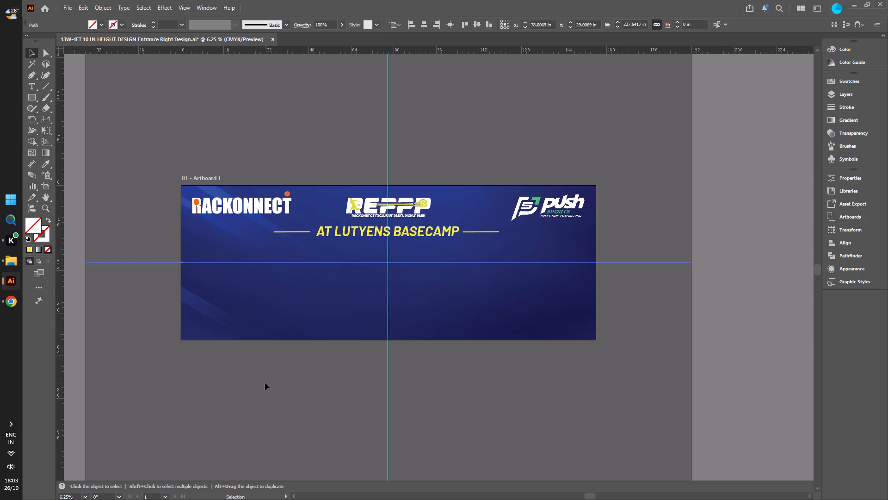
Place vertical guides at the RACKONNECT logo's right edge and the Push Sports logo's left edge.
{"action": "left_click_drag", "start_coordinate": [62, 213], "coordinate": [185, 225]}
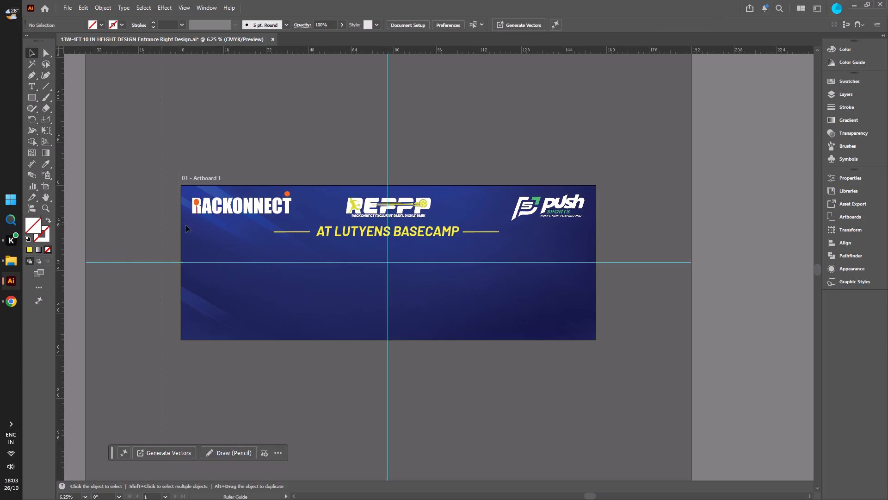
{"action": "left_click_drag", "start_coordinate": [185, 225], "coordinate": [291, 201]}
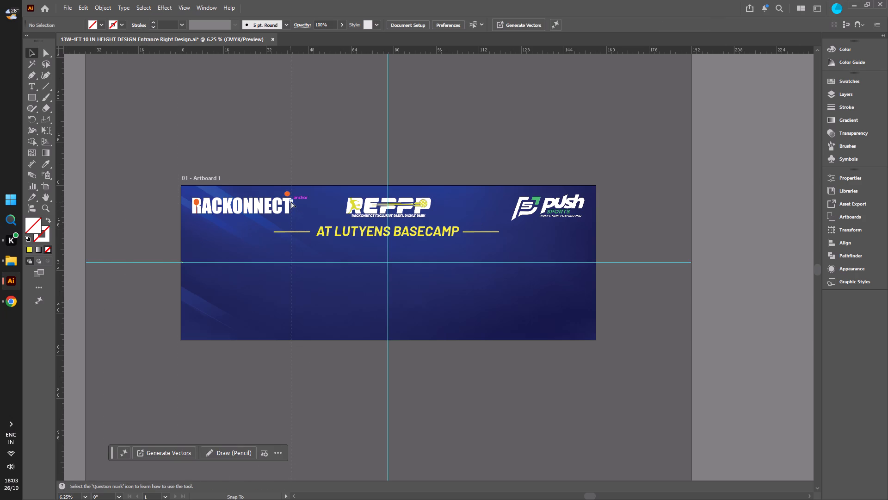
{"action": "left_click_drag", "start_coordinate": [291, 201], "coordinate": [293, 199]}
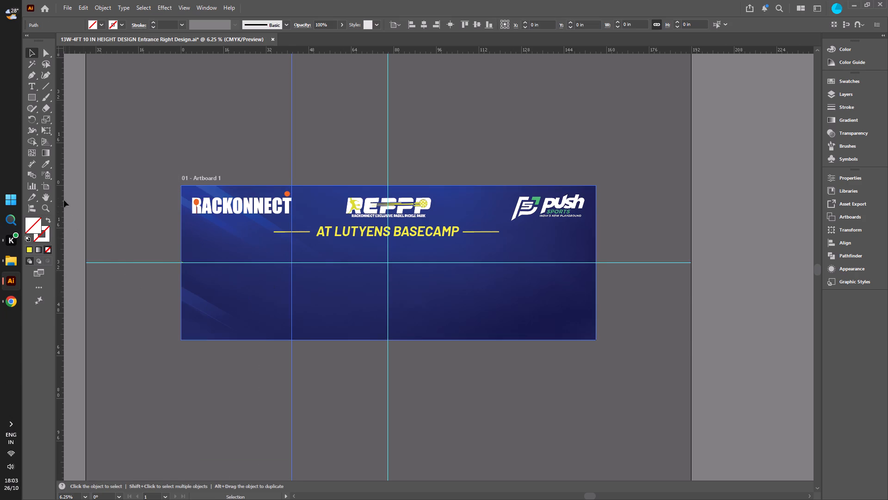
{"action": "left_click_drag", "start_coordinate": [58, 194], "coordinate": [512, 221]}
{"action": "left_click", "coordinate": [168, 389]}
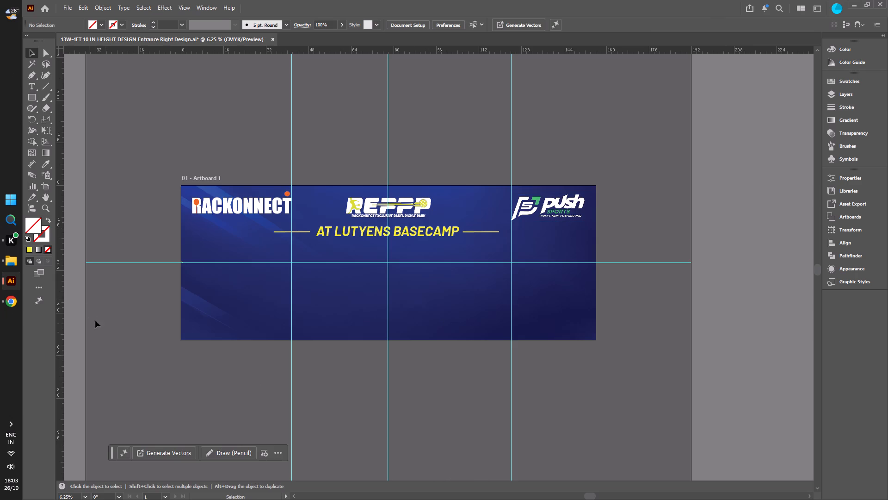
Place vertical guides at the REPPP logo's right edge and the RACKONNECT logo's left edge.
{"action": "left_click_drag", "start_coordinate": [61, 262], "coordinate": [433, 220]}
{"action": "left_click_drag", "start_coordinate": [433, 220], "coordinate": [432, 200]}
{"action": "left_click", "coordinate": [166, 145]}
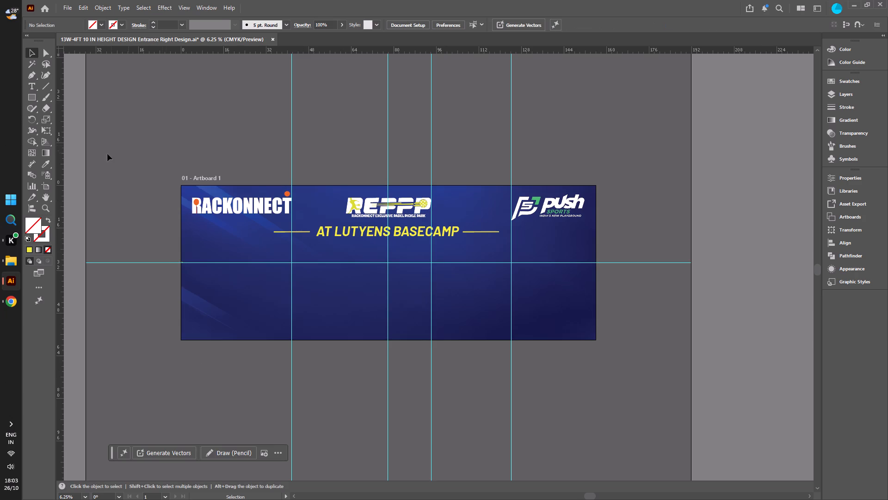
{"action": "left_click_drag", "start_coordinate": [57, 165], "coordinate": [191, 211]}
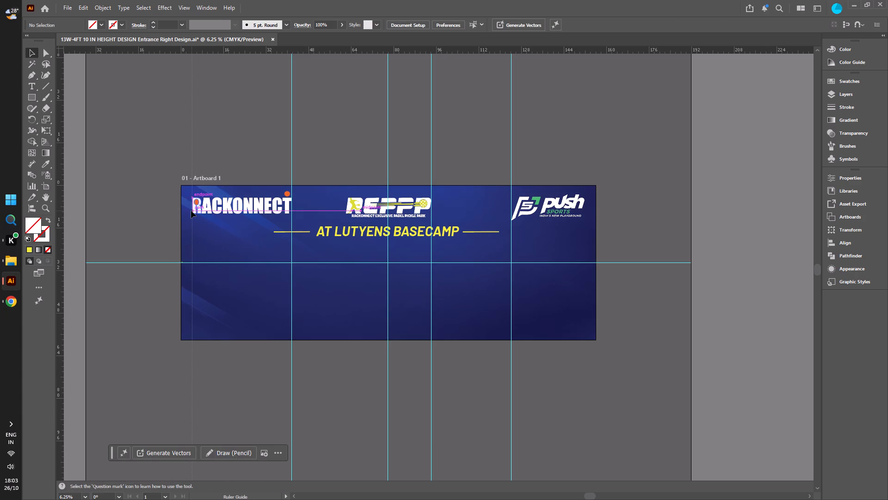
{"action": "left_click_drag", "start_coordinate": [191, 211], "coordinate": [191, 196]}
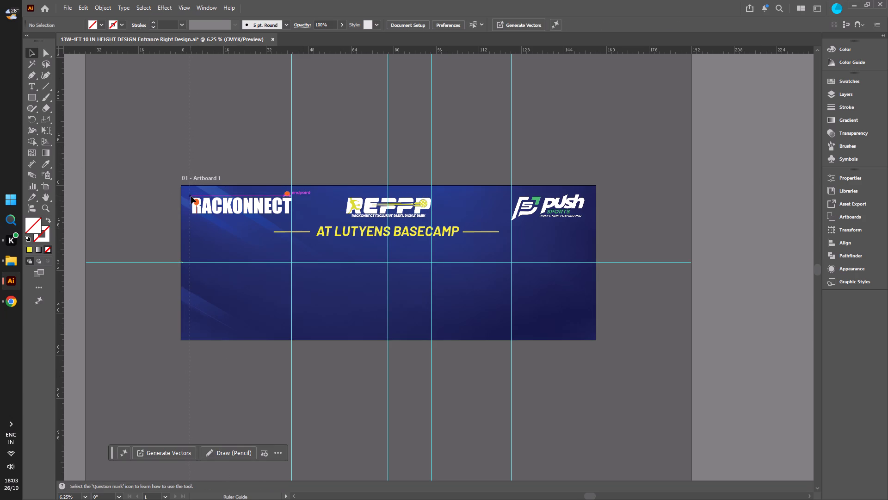
{"action": "left_click_drag", "start_coordinate": [191, 196], "coordinate": [192, 198]}
{"action": "left_click", "coordinate": [122, 140]}
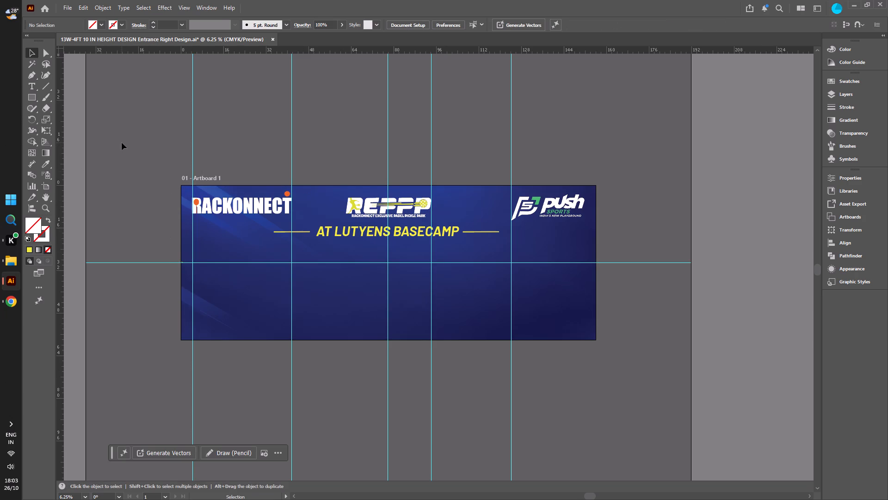
Place vertical guides at both ends of the "AT LUTYENS BASECAMP" heading, at about 50.8 in and 104.5 in.
{"action": "left_click_drag", "start_coordinate": [62, 182], "coordinate": [314, 234]}
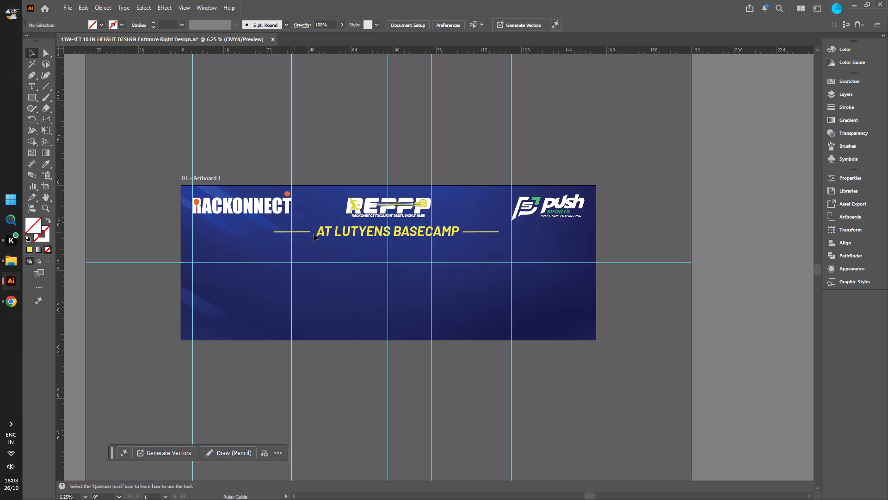
{"action": "left_click_drag", "start_coordinate": [314, 234], "coordinate": [316, 234]}
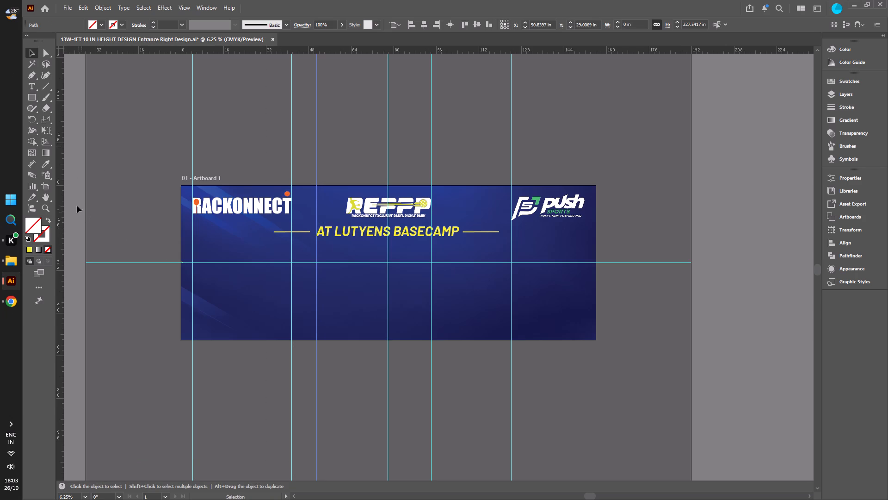
{"action": "left_click_drag", "start_coordinate": [63, 200], "coordinate": [459, 231]}
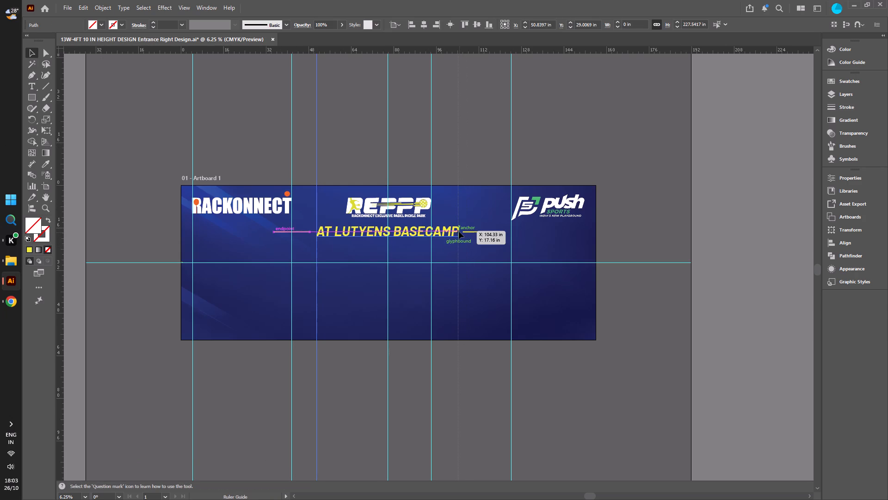
{"action": "left_click_drag", "start_coordinate": [459, 231], "coordinate": [459, 231]}
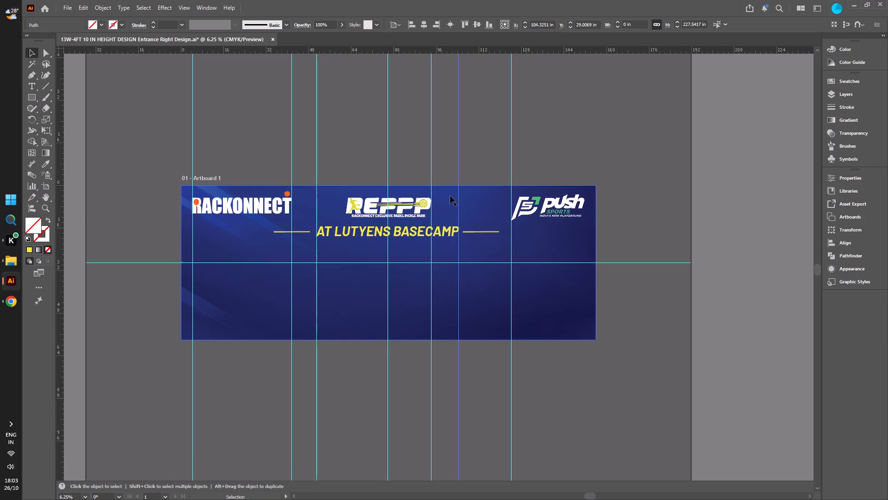
{"action": "left_click_drag", "start_coordinate": [459, 162], "coordinate": [458, 167]}
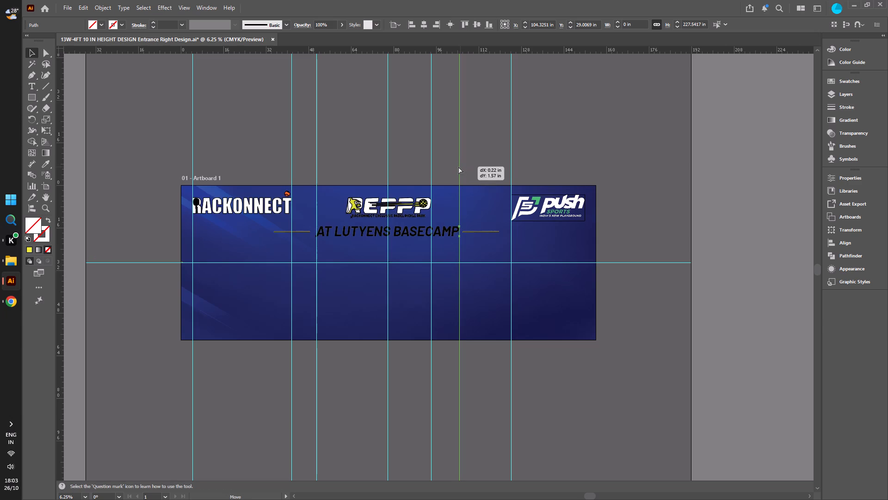
{"action": "left_click_drag", "start_coordinate": [458, 167], "coordinate": [460, 214]}
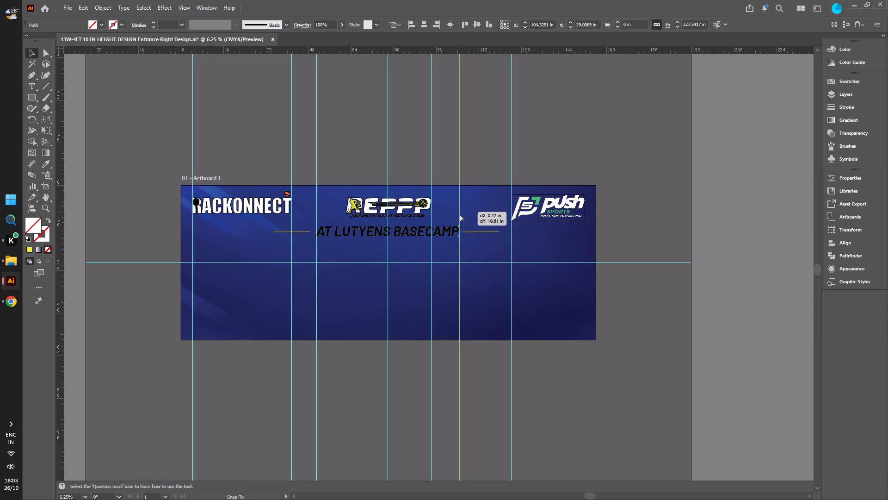
{"action": "left_click_drag", "start_coordinate": [460, 214], "coordinate": [459, 231]}
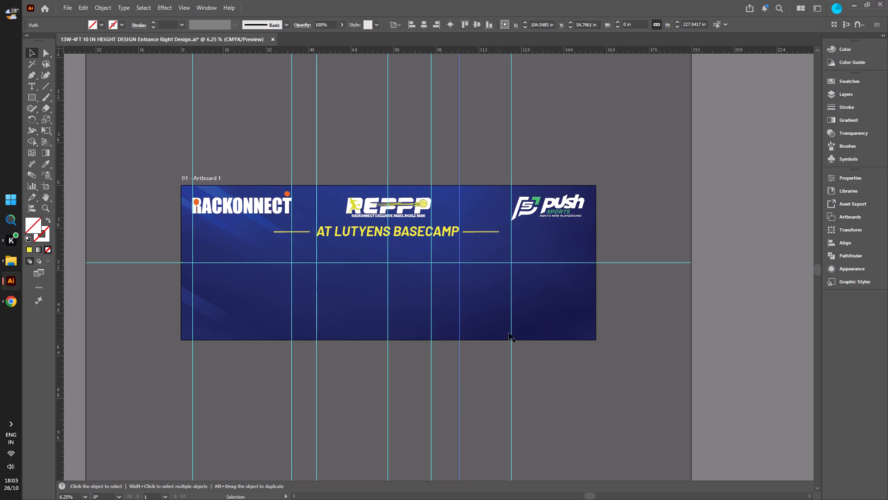
{"action": "left_click", "coordinate": [735, 155]}
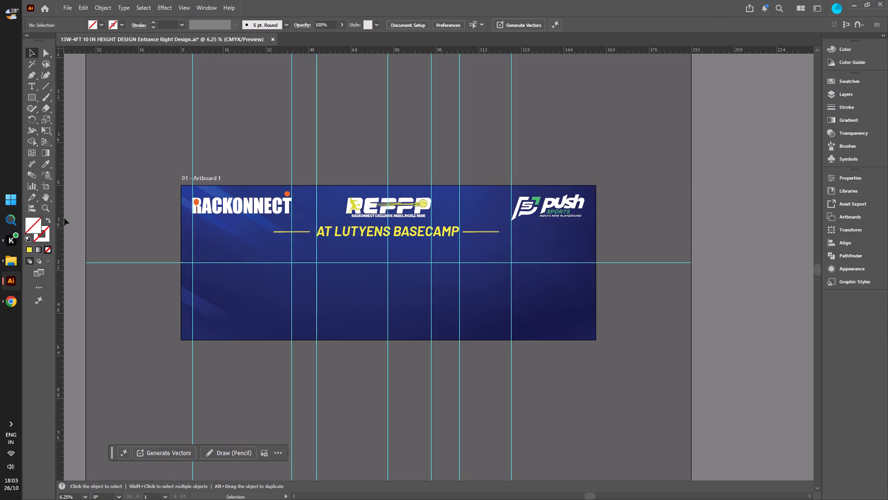
Place vertical guides at both ends of the line left of the heading, the outer one at about 34.9 in.
{"action": "left_click_drag", "start_coordinate": [61, 213], "coordinate": [274, 232]}
{"action": "left_click_drag", "start_coordinate": [63, 208], "coordinate": [303, 232]}
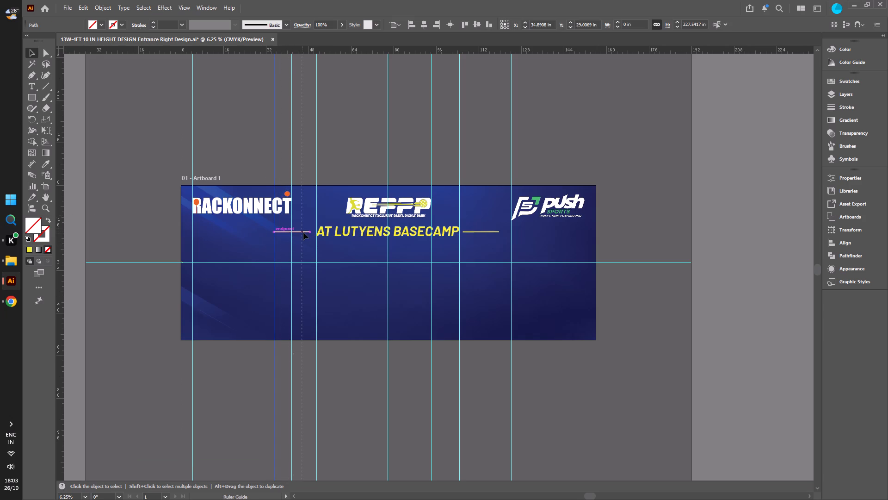
{"action": "left_click_drag", "start_coordinate": [303, 232], "coordinate": [309, 231]}
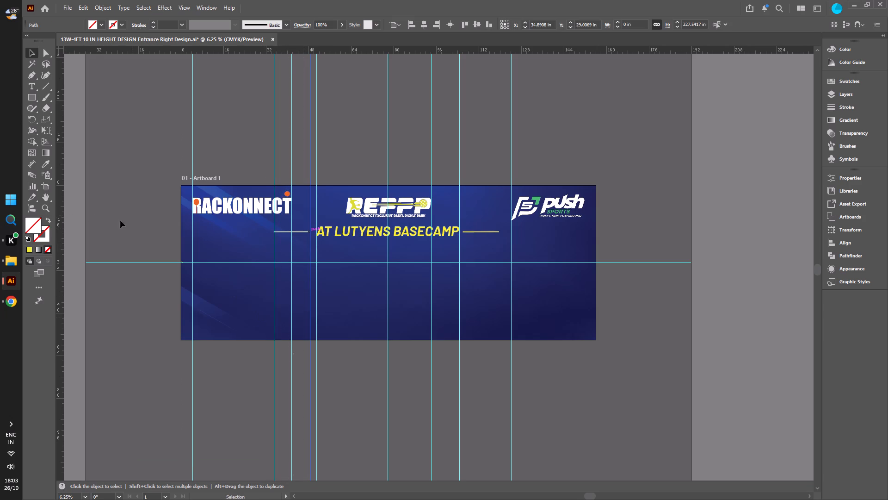
{"action": "left_click", "coordinate": [115, 205]}
Place vertical guides at both ends of the line right of the heading, at about 106 in and 119.5 in.
{"action": "left_click_drag", "start_coordinate": [61, 193], "coordinate": [166, 218]}
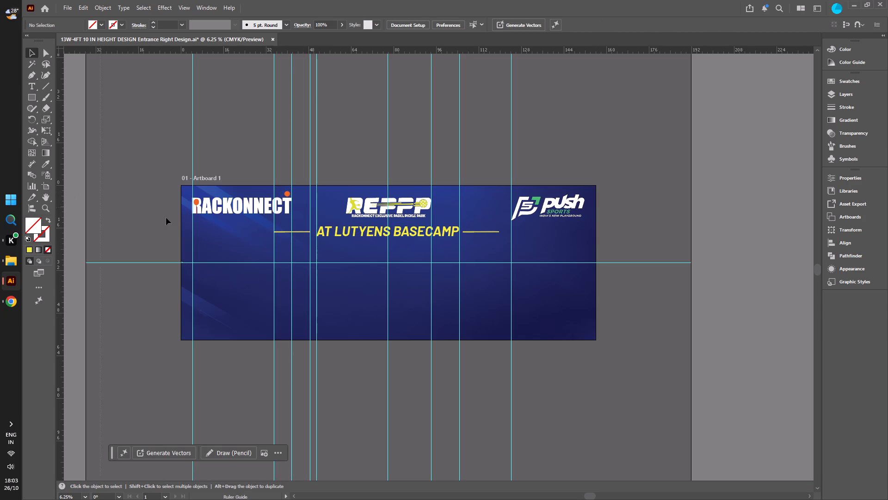
{"action": "left_click_drag", "start_coordinate": [166, 218], "coordinate": [465, 233]}
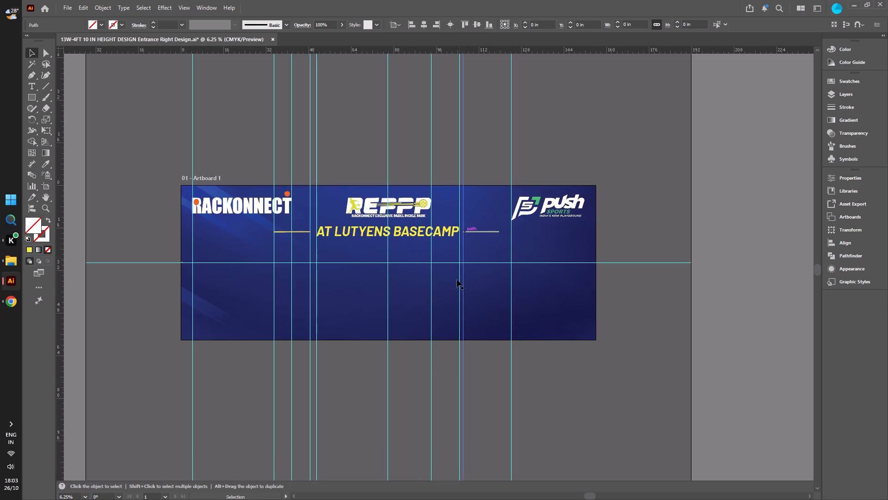
{"action": "left_click_drag", "start_coordinate": [57, 199], "coordinate": [501, 233]}
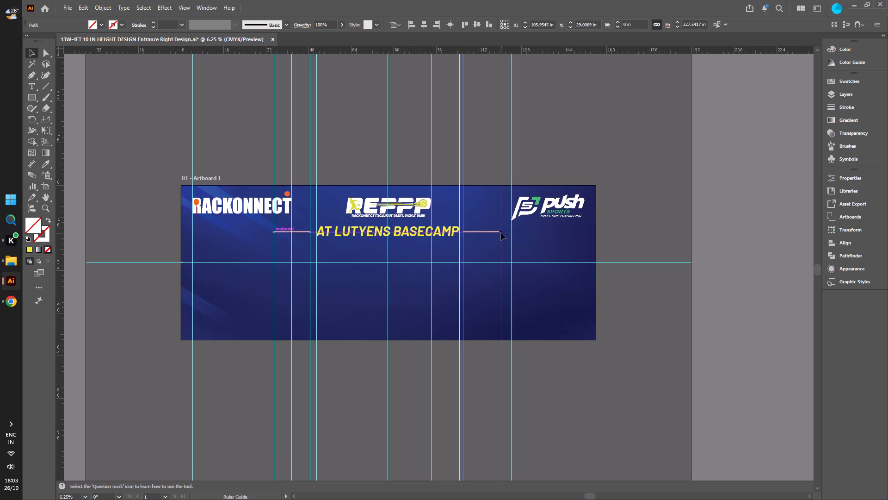
{"action": "left_click_drag", "start_coordinate": [501, 233], "coordinate": [499, 231]}
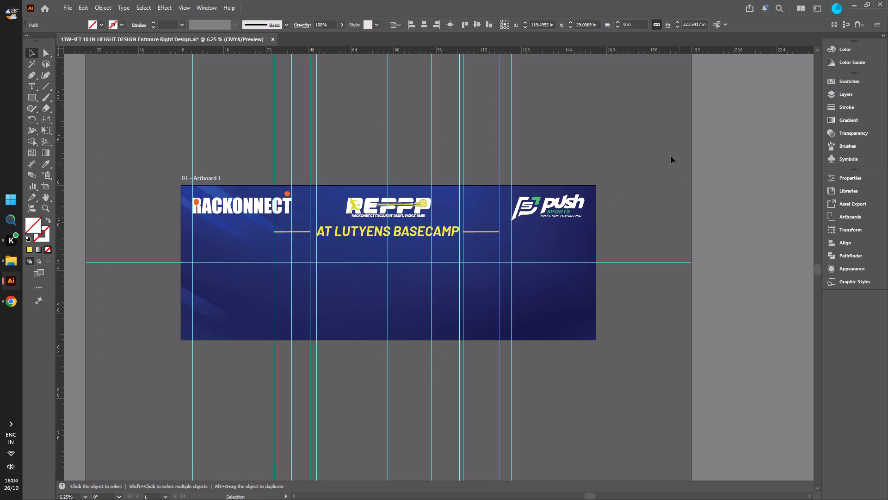
{"action": "left_click", "coordinate": [671, 156]}
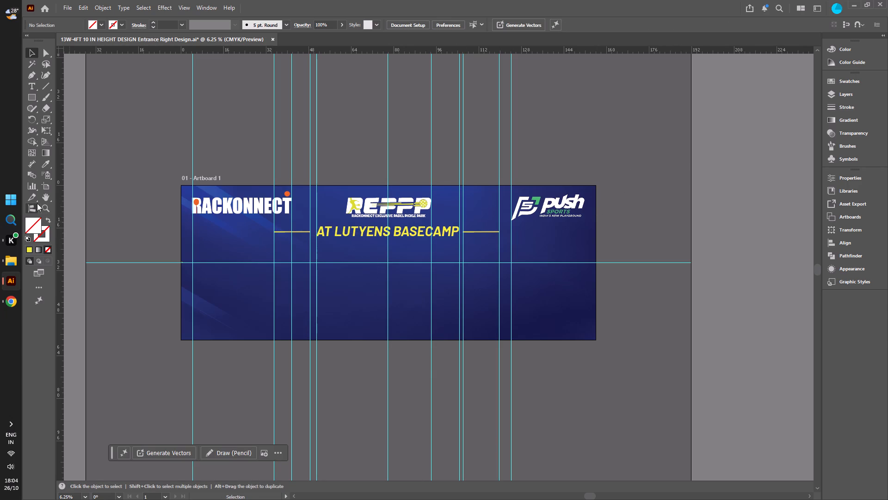
Place a vertical guide at the REPPP logo's left edge, at about 62 in.
{"action": "left_click_drag", "start_coordinate": [60, 195], "coordinate": [344, 210]}
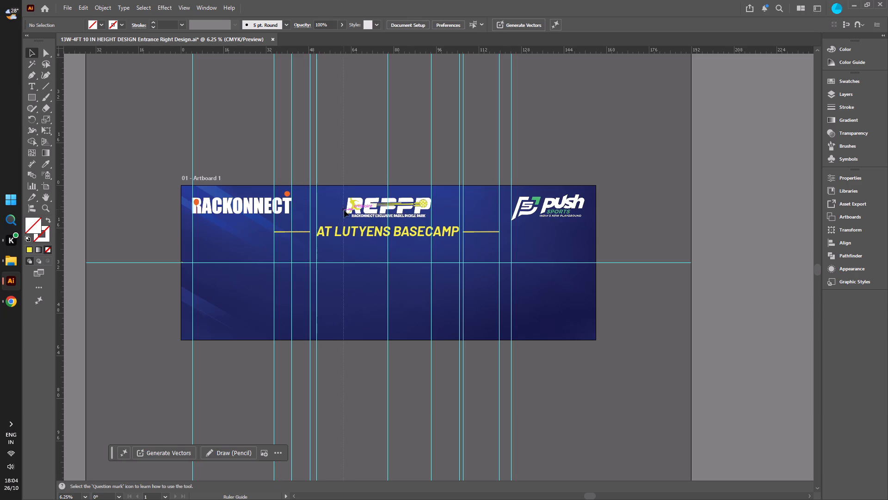
{"action": "left_click_drag", "start_coordinate": [344, 210], "coordinate": [346, 213]}
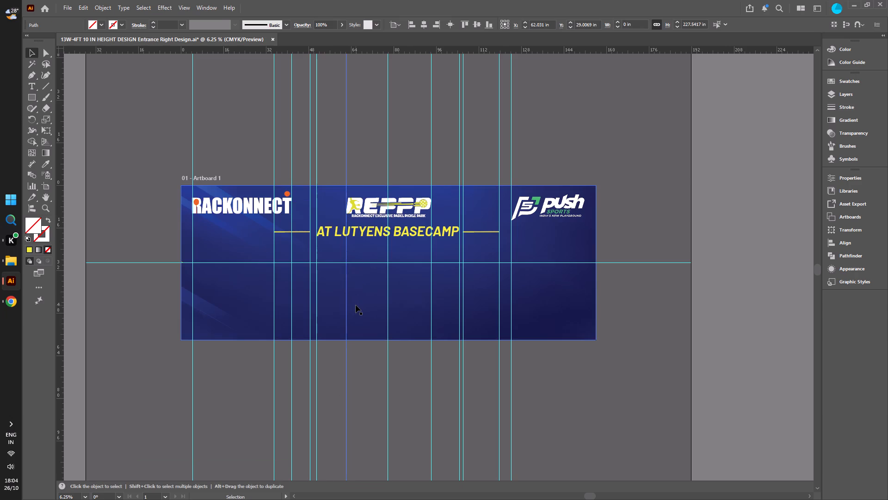
Place horizontal guides along the heading text's top and bottom edges, at about 15.5 in and 19.1 in.
{"action": "left_click_drag", "start_coordinate": [386, 50], "coordinate": [368, 208]}
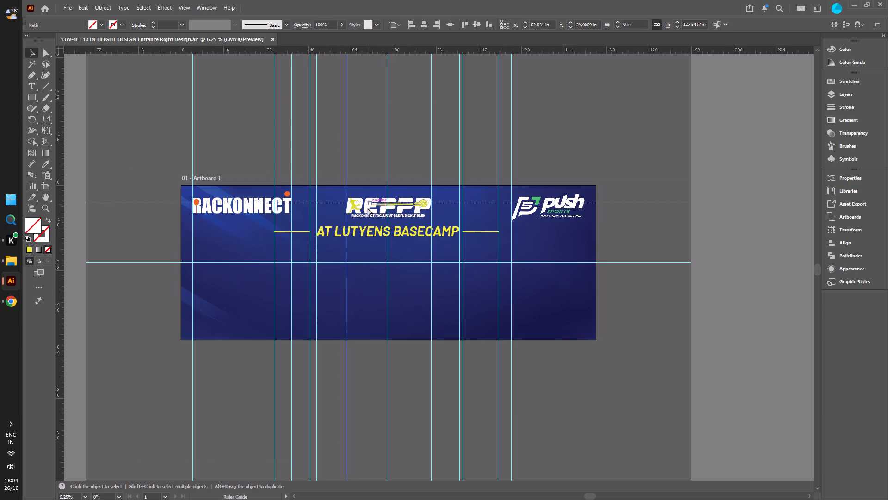
{"action": "left_click_drag", "start_coordinate": [368, 208], "coordinate": [357, 227]}
{"action": "left_click_drag", "start_coordinate": [391, 49], "coordinate": [391, 82]}
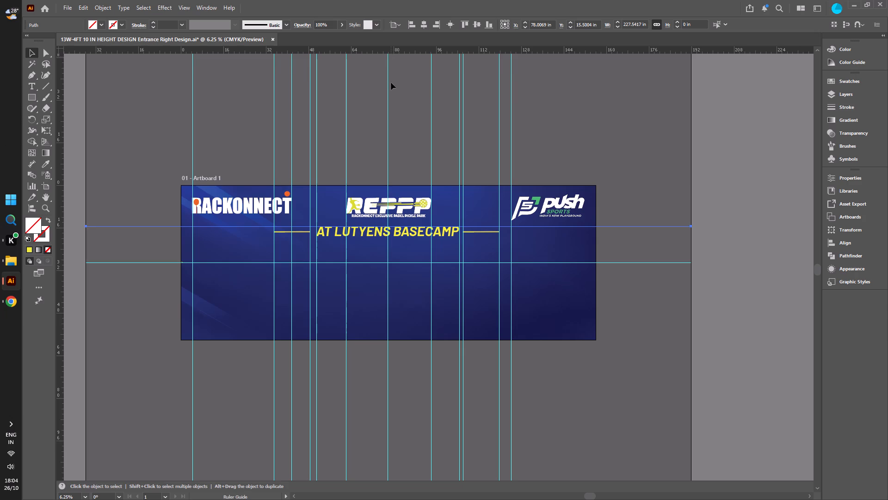
{"action": "left_click_drag", "start_coordinate": [391, 82], "coordinate": [380, 236]}
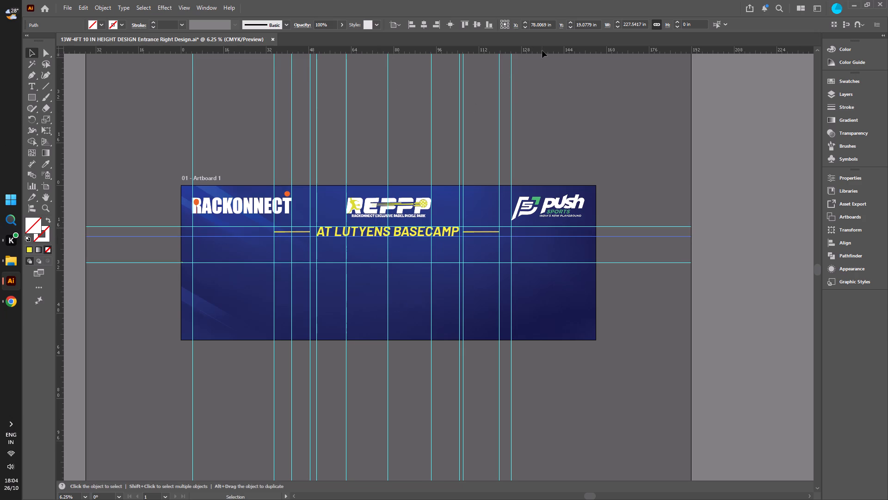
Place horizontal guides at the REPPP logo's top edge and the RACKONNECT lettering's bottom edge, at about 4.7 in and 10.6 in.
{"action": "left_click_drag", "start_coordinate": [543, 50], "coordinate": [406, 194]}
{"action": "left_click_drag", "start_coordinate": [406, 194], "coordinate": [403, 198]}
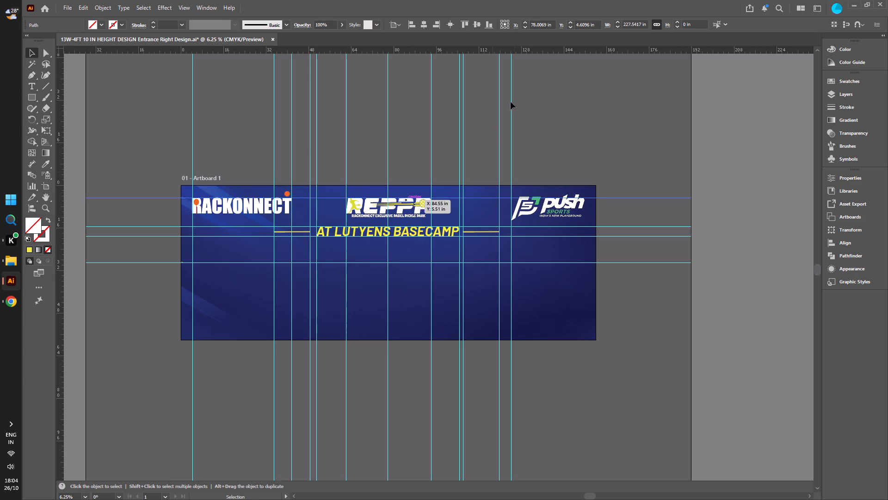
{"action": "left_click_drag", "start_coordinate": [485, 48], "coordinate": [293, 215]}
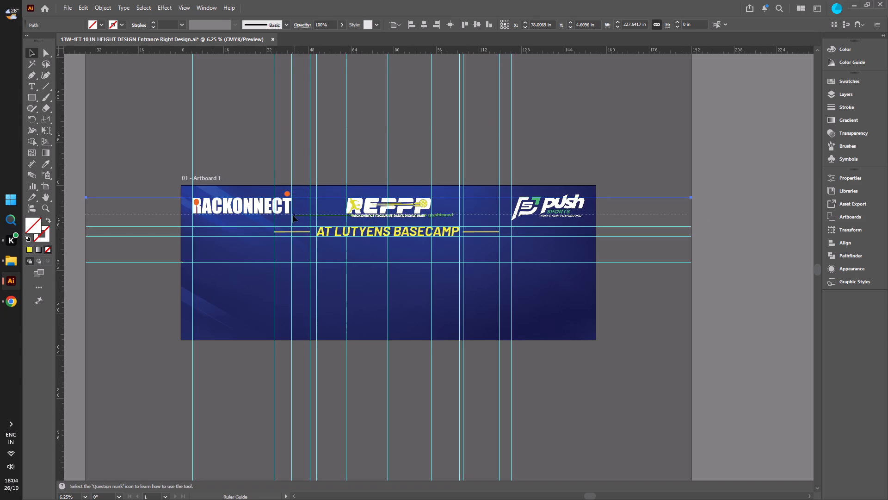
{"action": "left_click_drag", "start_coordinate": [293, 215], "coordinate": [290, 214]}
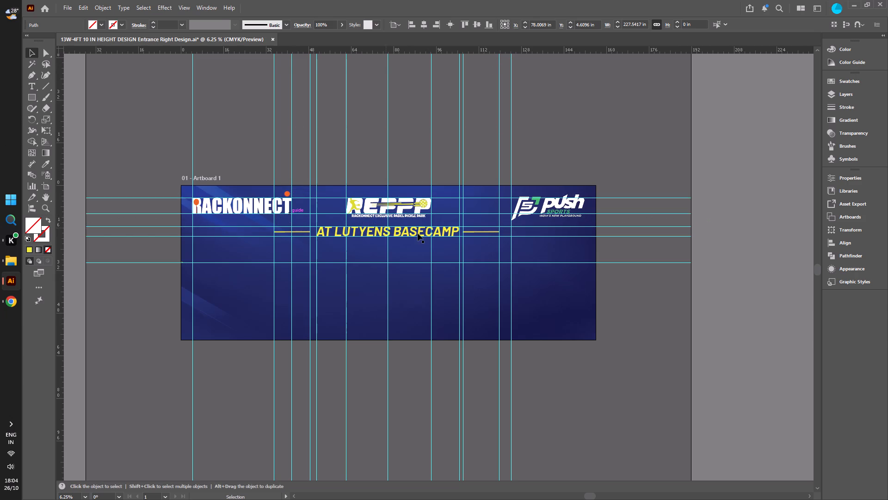
Delete the seven vertical guides from the RACKONNECT logo's left edge through to the artboard centre.
{"action": "left_click", "coordinate": [193, 138]}
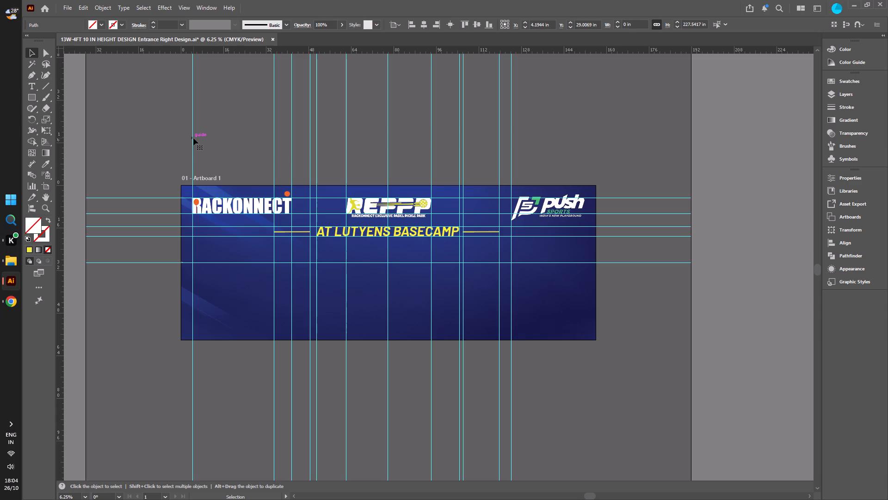
{"action": "left_click", "coordinate": [193, 138]}
{"action": "key", "text": "Delete"}
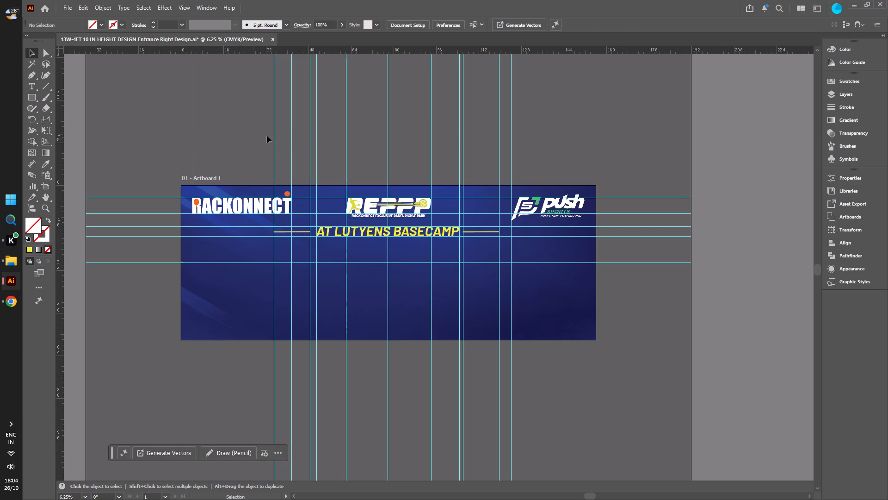
{"action": "left_click", "coordinate": [271, 126]}
{"action": "left_click", "coordinate": [274, 126]}
{"action": "key", "text": "Delete"}
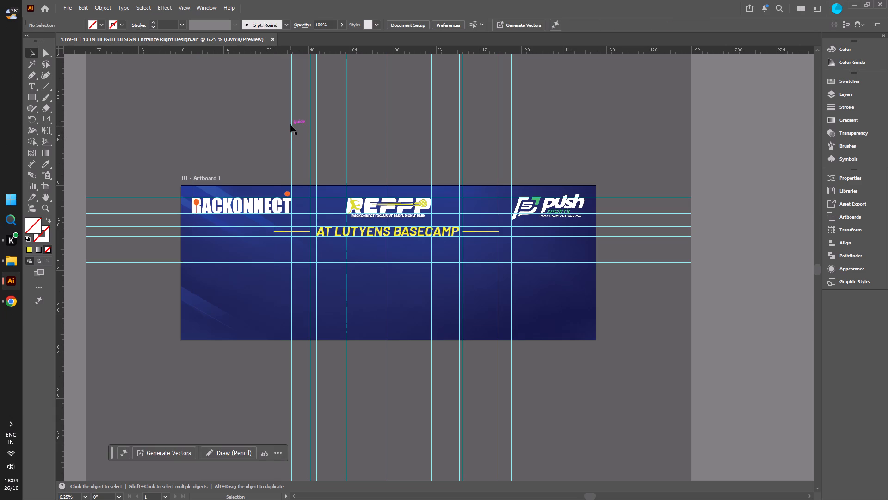
{"action": "left_click", "coordinate": [290, 125]}
{"action": "key", "text": "Delete"}
{"action": "left_click", "coordinate": [309, 126]}
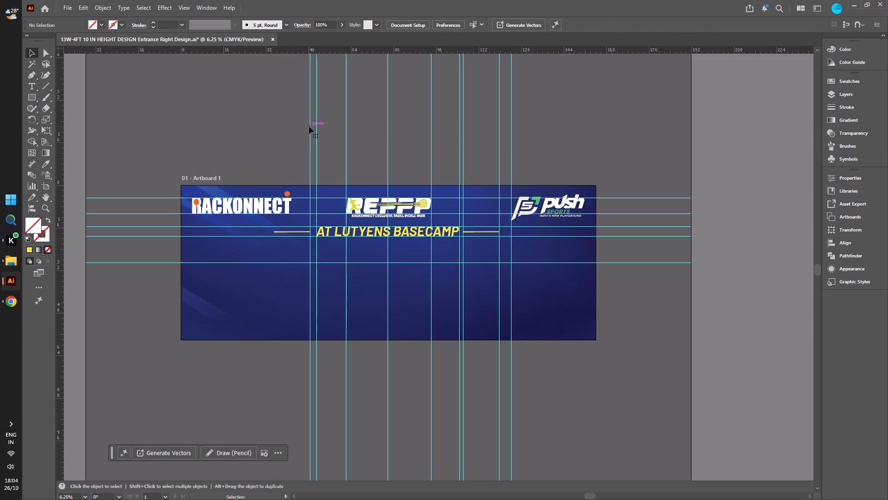
{"action": "key", "text": "Delete"}
{"action": "left_click", "coordinate": [316, 125]}
{"action": "key", "text": "Delete"}
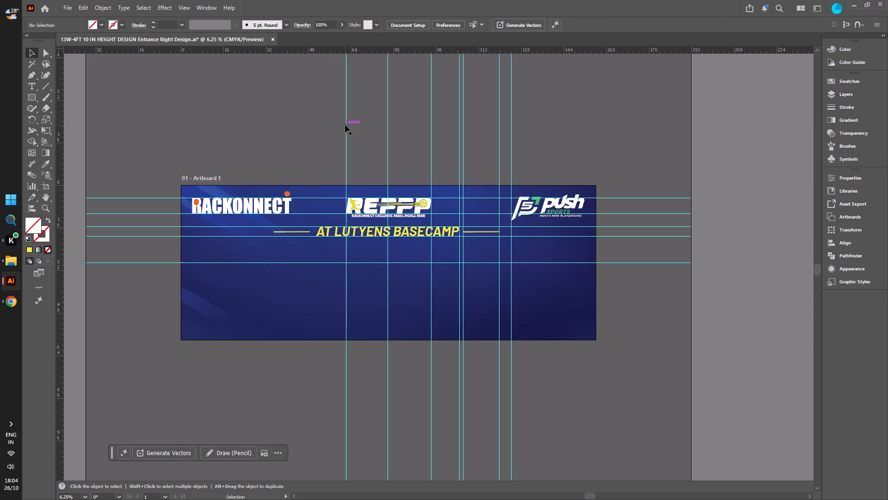
{"action": "left_click", "coordinate": [345, 125]}
{"action": "key", "text": "Delete"}
{"action": "left_click", "coordinate": [388, 120]}
{"action": "key", "text": "Delete"}
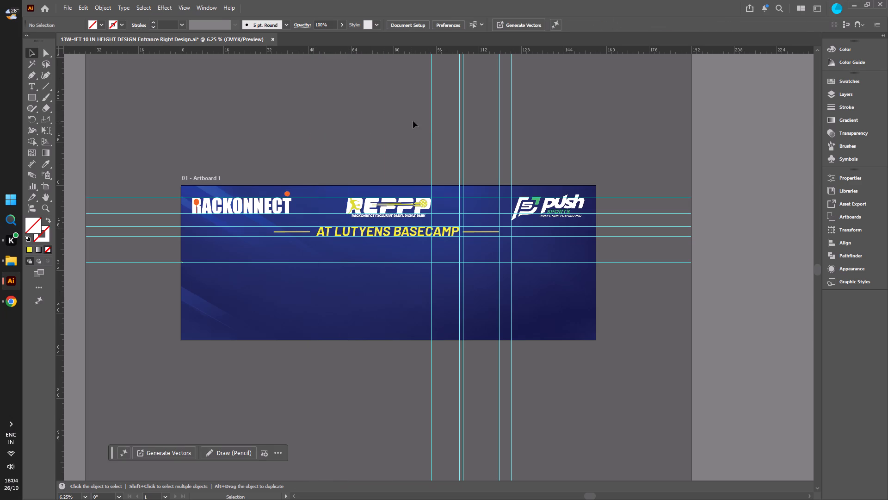
Delete the five remaining vertical guides, from the REPPP logo's right edge to the Push Sports logo's left edge.
{"action": "left_click", "coordinate": [432, 124]}
{"action": "key", "text": "Delete"}
{"action": "key", "text": "Delete"}
{"action": "left_click", "coordinate": [459, 131]}
{"action": "key", "text": "Delete"}
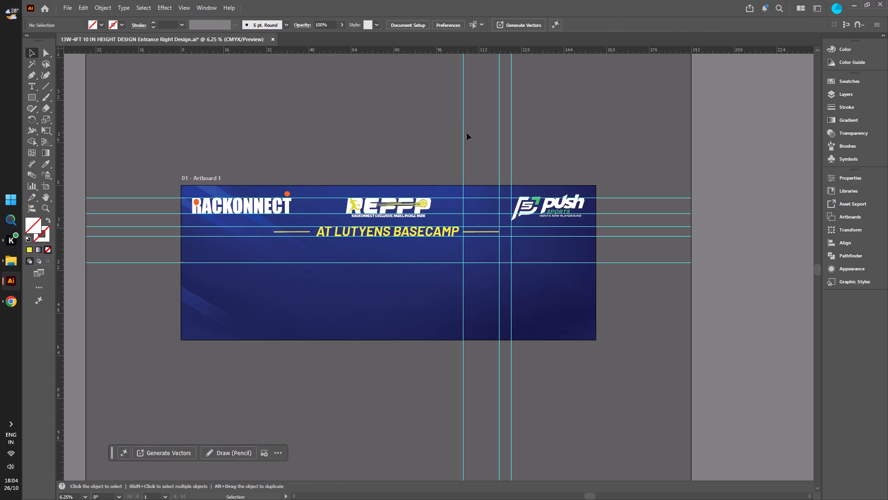
{"action": "left_click", "coordinate": [463, 133]}
{"action": "key", "text": "Delete"}
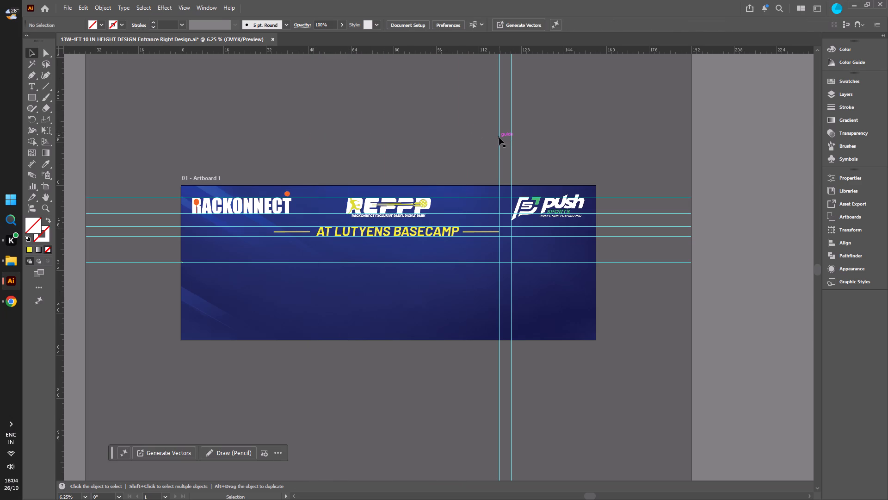
{"action": "left_click", "coordinate": [499, 137]}
{"action": "key", "text": "Delete"}
{"action": "left_click", "coordinate": [512, 137]}
{"action": "key", "text": "Delete"}
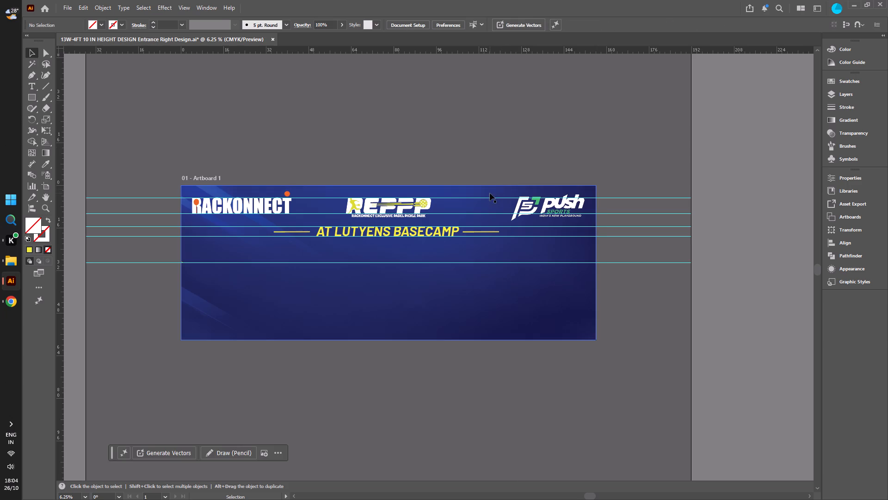
Delete all five horizontal guides crossing the logos, the heading and the artboard's middle.
{"action": "left_click", "coordinate": [492, 197]}
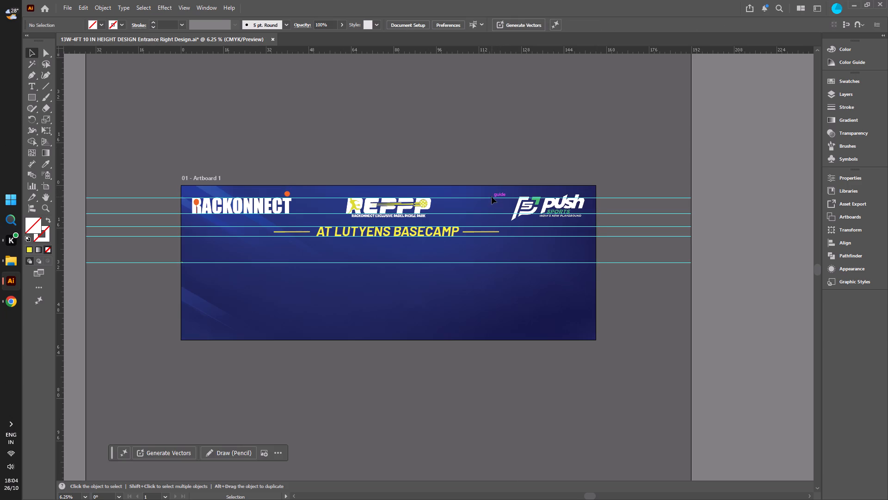
{"action": "key", "text": "Delete"}
{"action": "left_click", "coordinate": [493, 213]}
{"action": "key", "text": "Delete"}
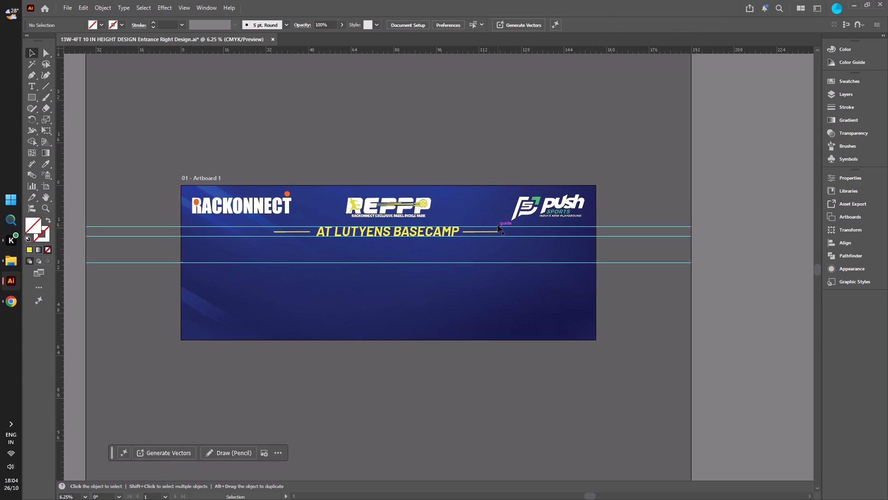
{"action": "left_click", "coordinate": [498, 226]}
{"action": "key", "text": "Delete"}
{"action": "left_click", "coordinate": [500, 237]}
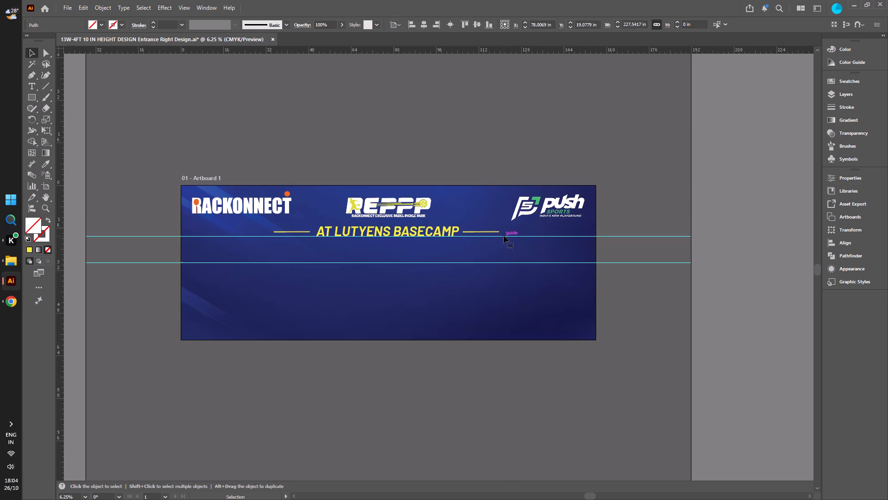
{"action": "left_click", "coordinate": [504, 236]}
{"action": "key", "text": "Delete"}
{"action": "left_click", "coordinate": [499, 262]}
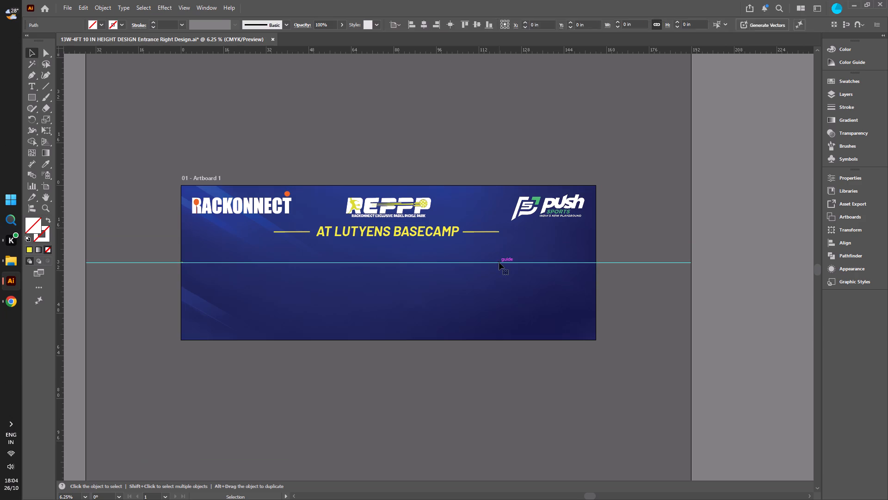
{"action": "key", "text": "Delete"}
{"action": "left_click", "coordinate": [445, 96]}
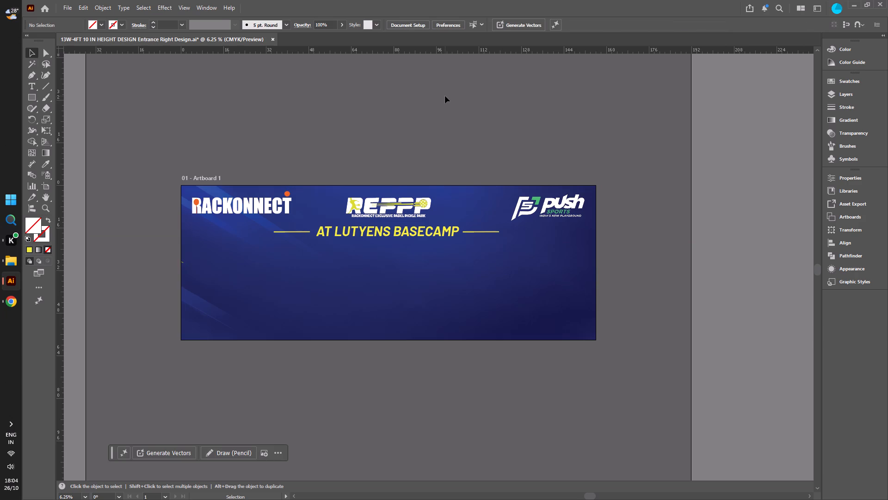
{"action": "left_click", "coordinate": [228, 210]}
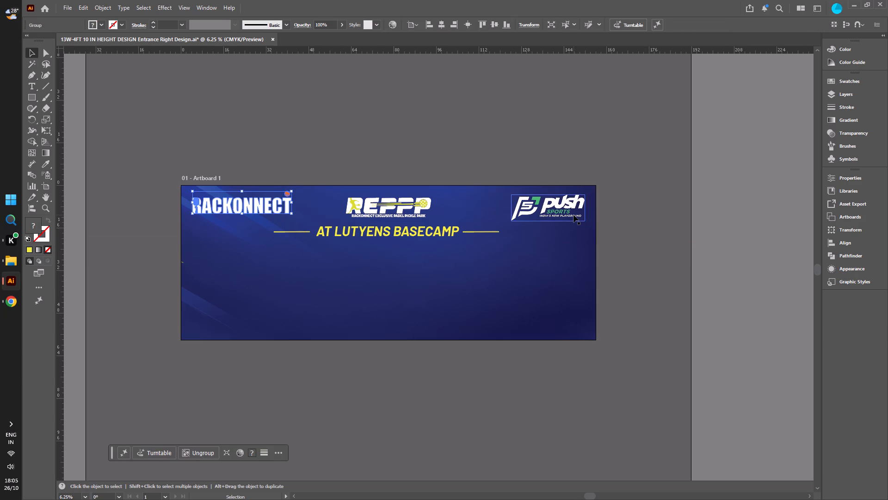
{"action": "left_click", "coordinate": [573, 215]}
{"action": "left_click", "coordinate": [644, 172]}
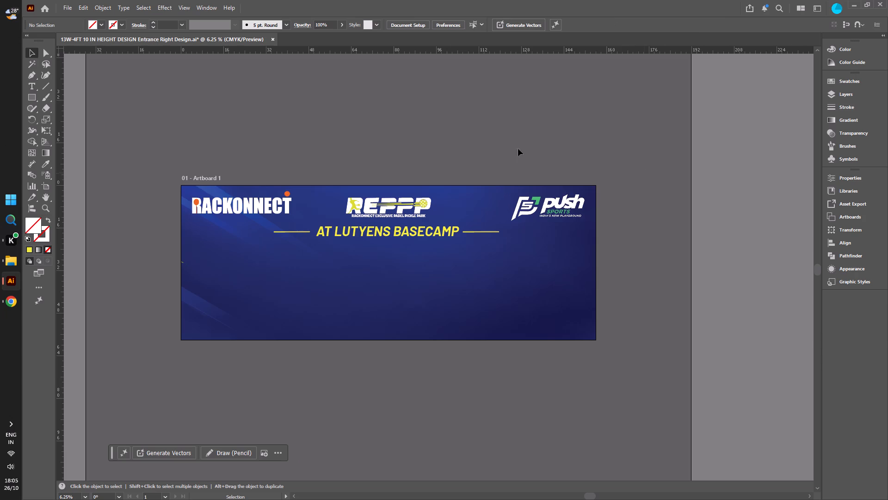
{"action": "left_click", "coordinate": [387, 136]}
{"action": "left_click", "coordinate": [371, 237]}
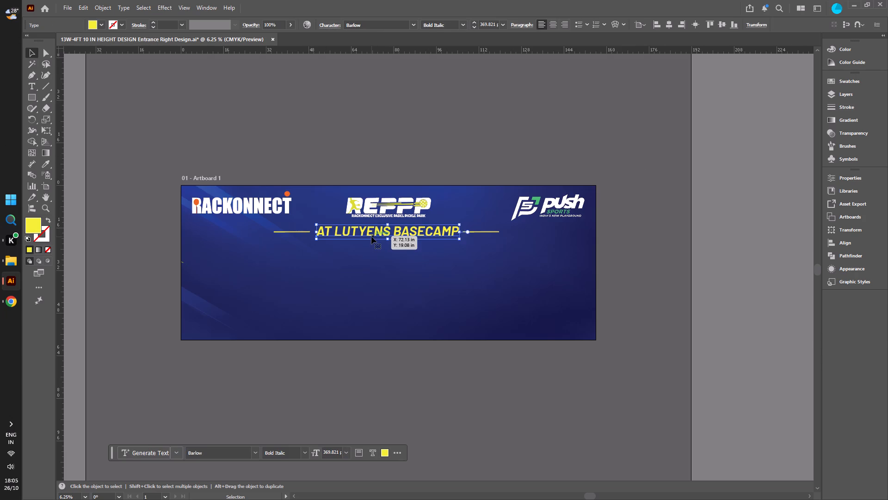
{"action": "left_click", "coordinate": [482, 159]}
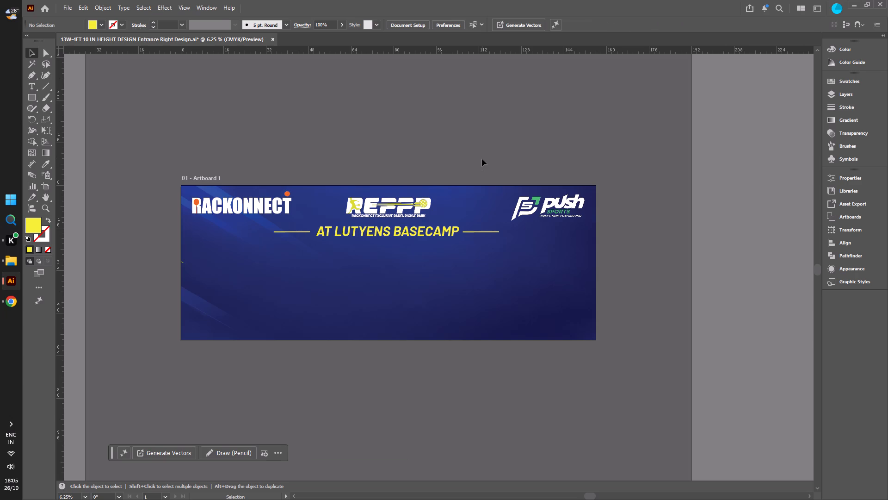
Place vertical guides at the RACKONNECT logo's left edge and the Push Sports logo's right edge, at about 4.2 in and 151.7 in.
{"action": "left_click_drag", "start_coordinate": [58, 205], "coordinate": [148, 200]}
{"action": "left_click_drag", "start_coordinate": [148, 200], "coordinate": [191, 199]}
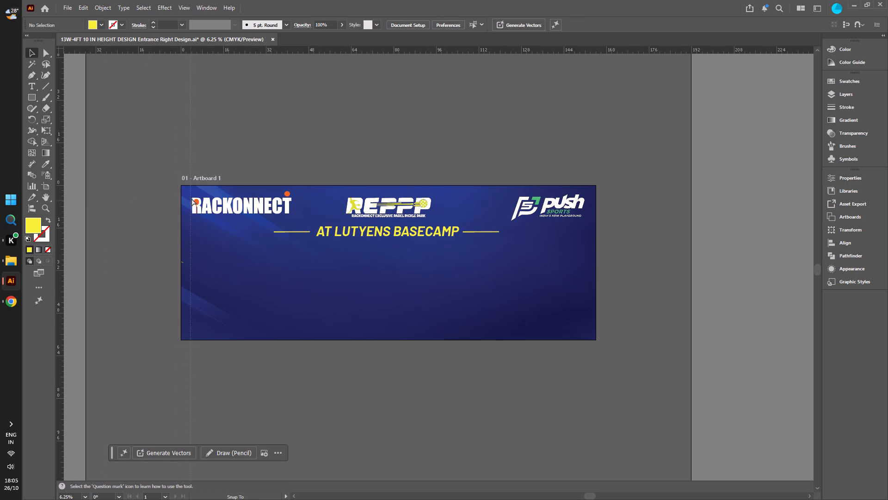
{"action": "left_click_drag", "start_coordinate": [191, 199], "coordinate": [191, 200]}
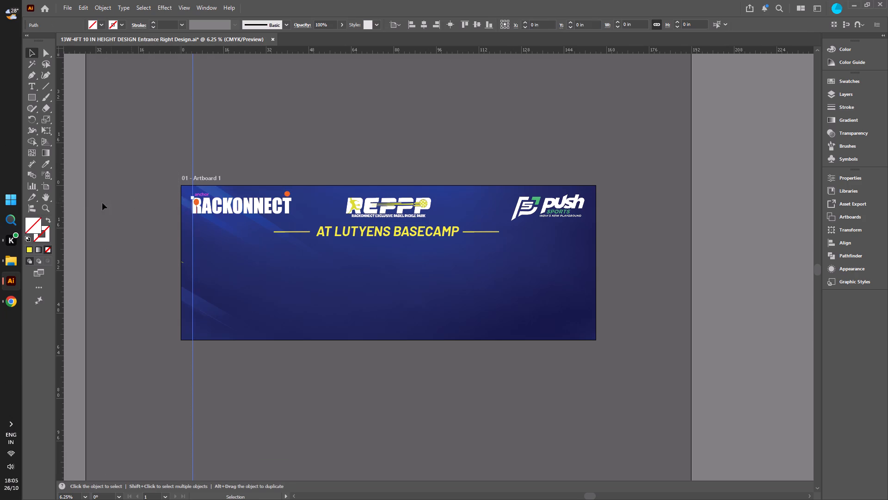
{"action": "left_click_drag", "start_coordinate": [62, 186], "coordinate": [586, 195]}
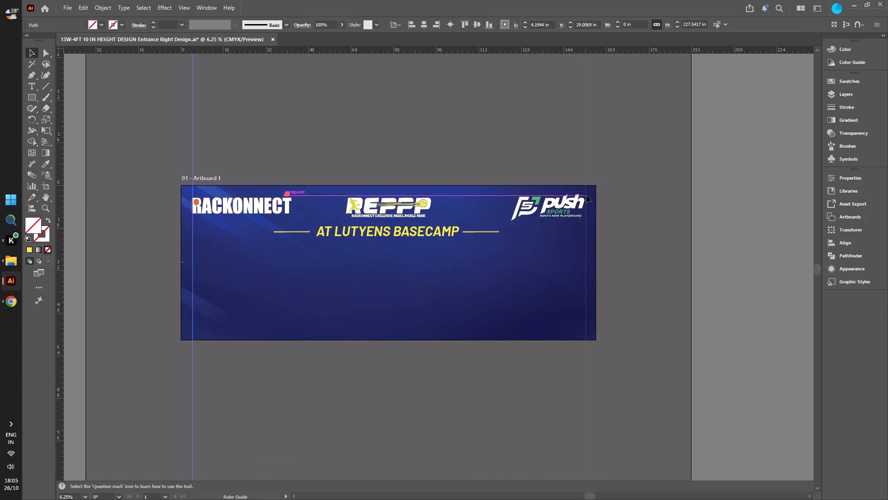
{"action": "left_click_drag", "start_coordinate": [586, 195], "coordinate": [583, 201]}
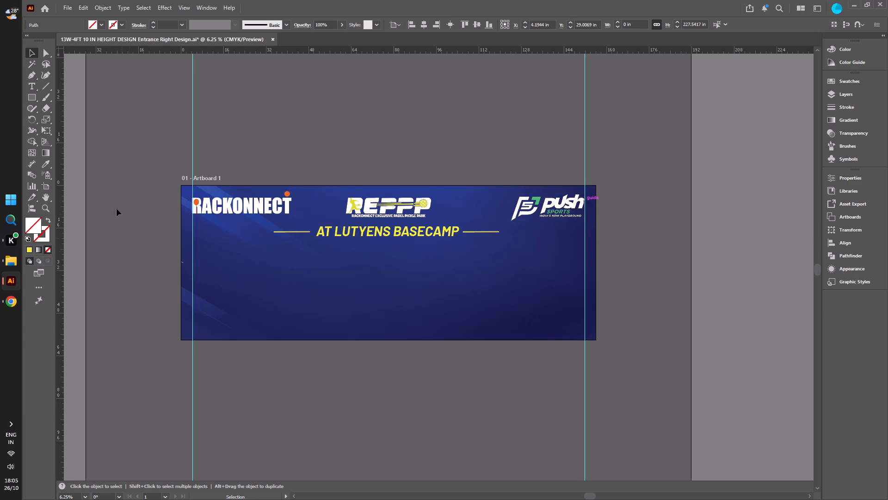
Place a vertical guide at the RACKONNECT logo's right edge, at about 41.4 in.
{"action": "left_click_drag", "start_coordinate": [58, 174], "coordinate": [293, 202]}
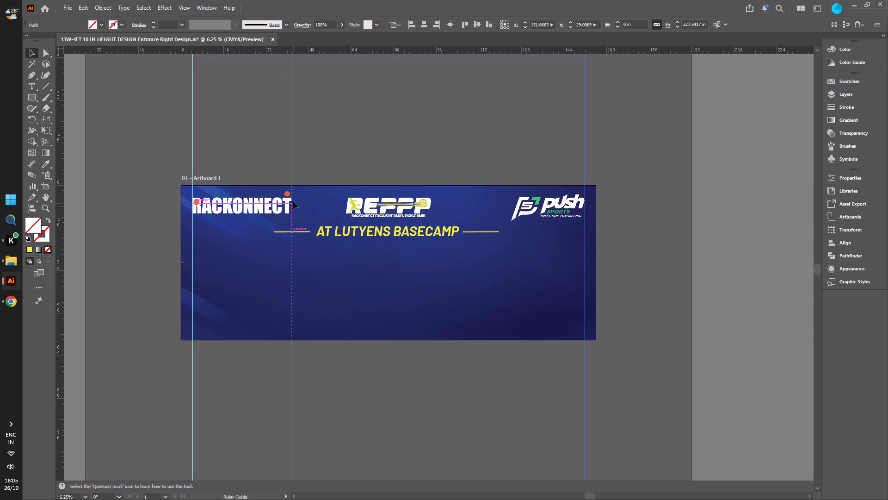
{"action": "left_click_drag", "start_coordinate": [293, 202], "coordinate": [292, 198]}
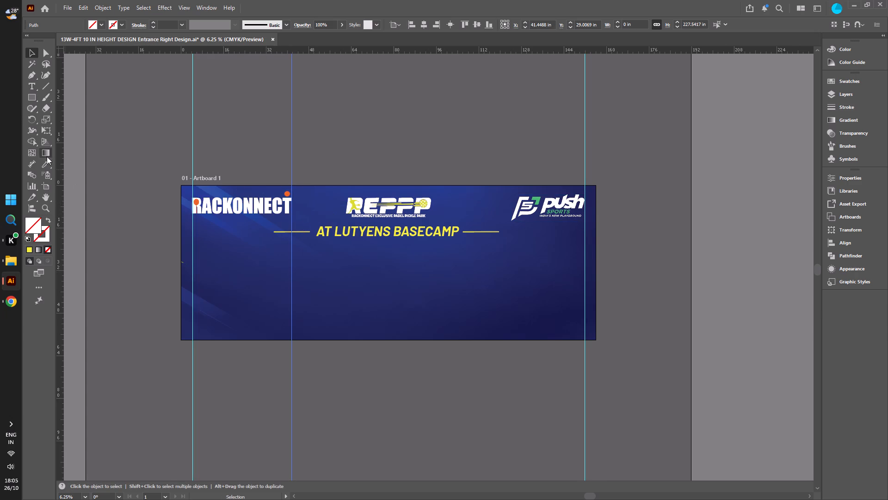
Place vertical guides at the REPPP logo's left and right edges, at about 62 in and 93.9 in.
{"action": "left_click_drag", "start_coordinate": [61, 151], "coordinate": [345, 214]}
{"action": "left_click_drag", "start_coordinate": [64, 196], "coordinate": [430, 205]}
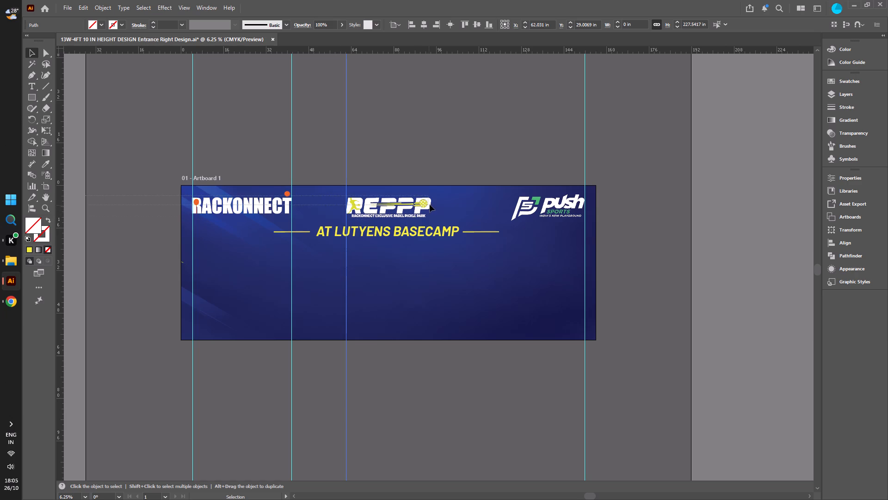
{"action": "left_click_drag", "start_coordinate": [430, 205], "coordinate": [223, 152]}
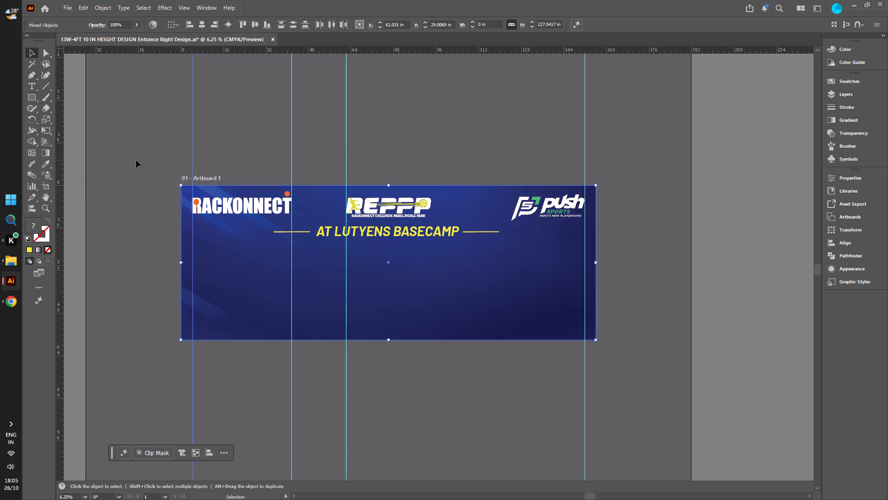
{"action": "left_click", "coordinate": [142, 156]}
{"action": "left_click_drag", "start_coordinate": [56, 153], "coordinate": [442, 204]}
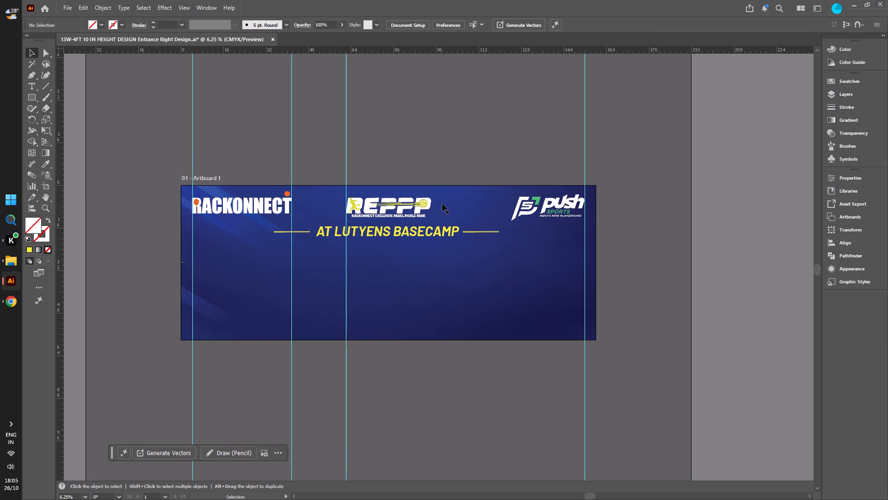
{"action": "left_click_drag", "start_coordinate": [442, 204], "coordinate": [434, 198]}
{"action": "left_click_drag", "start_coordinate": [58, 156], "coordinate": [297, 143]}
{"action": "left_click_drag", "start_coordinate": [297, 143], "coordinate": [432, 199]}
{"action": "left_click", "coordinate": [402, 387]}
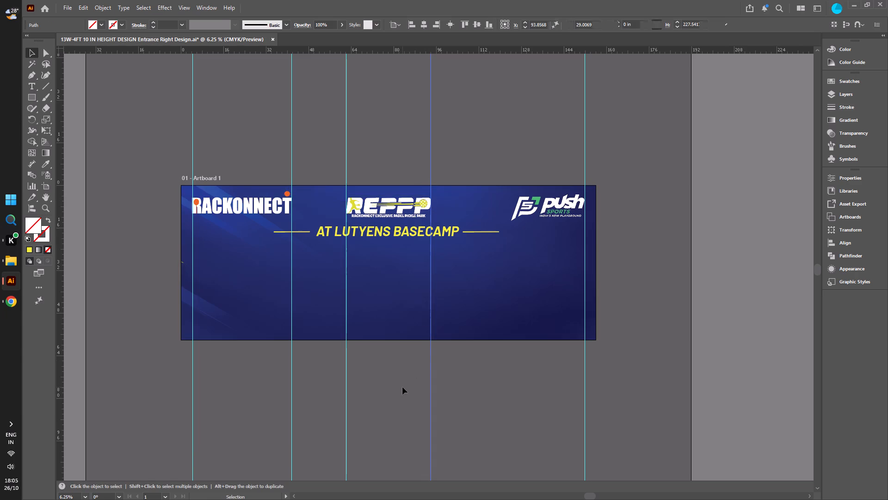
Delete all five vertical guides at the edges of the RACKONNECT, REPPP and Push Sports logos.
{"action": "left_click", "coordinate": [430, 138]}
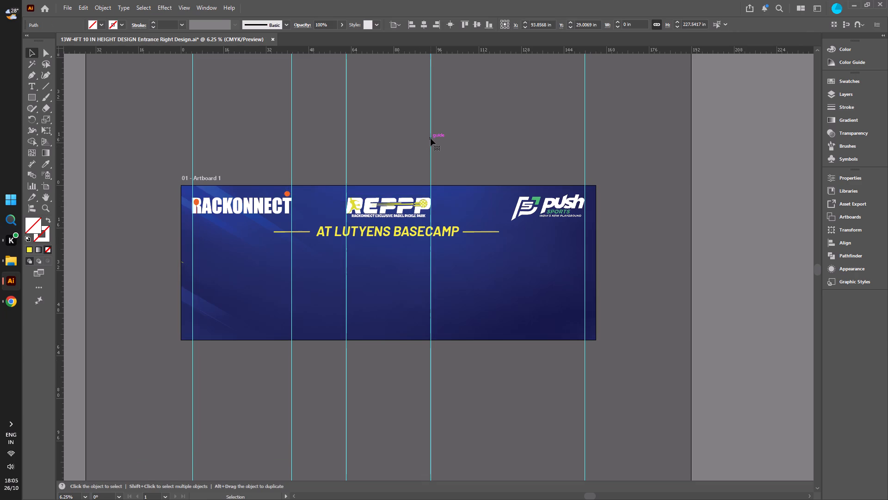
{"action": "key", "text": "Delete"}
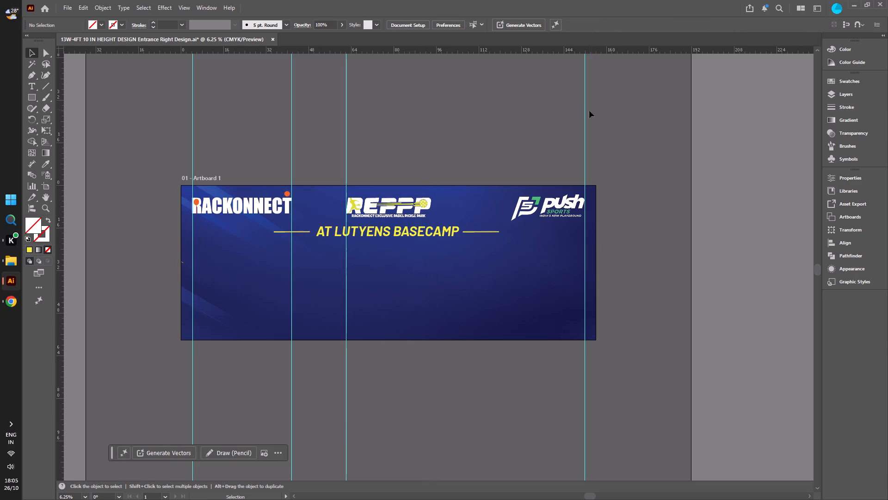
{"action": "left_click", "coordinate": [584, 114]}
{"action": "key", "text": "Delete"}
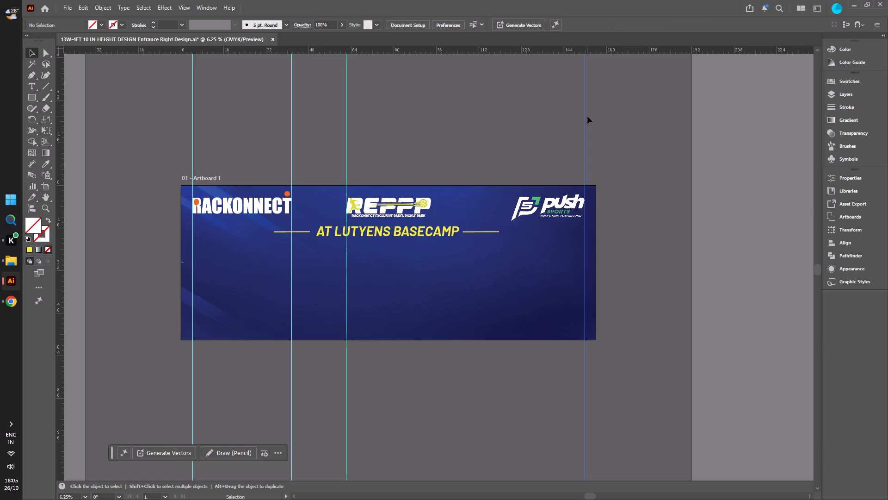
{"action": "left_click", "coordinate": [346, 117]}
{"action": "key", "text": "Delete"}
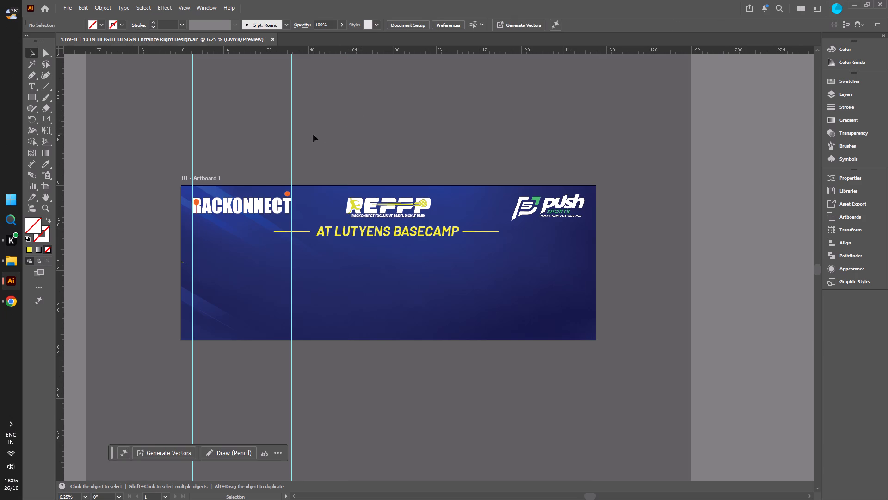
{"action": "left_click", "coordinate": [292, 126]}
{"action": "key", "text": "Delete"}
{"action": "left_click", "coordinate": [192, 117]}
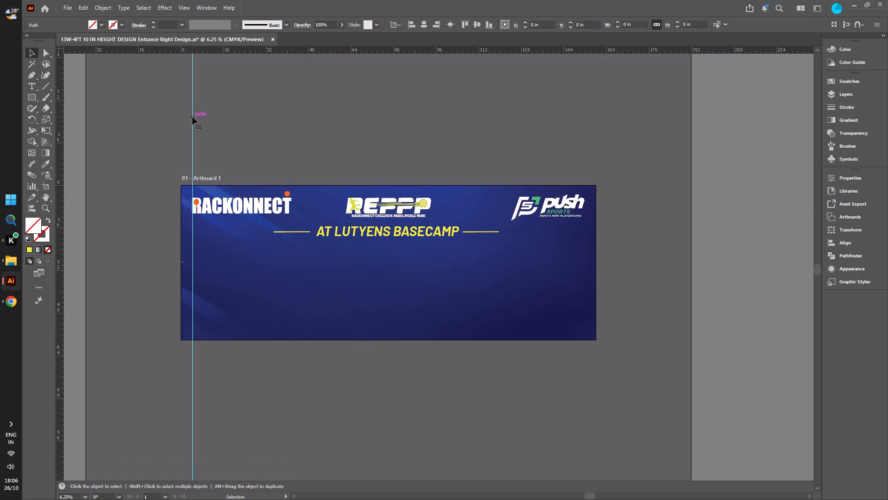
{"action": "key", "text": "Delete"}
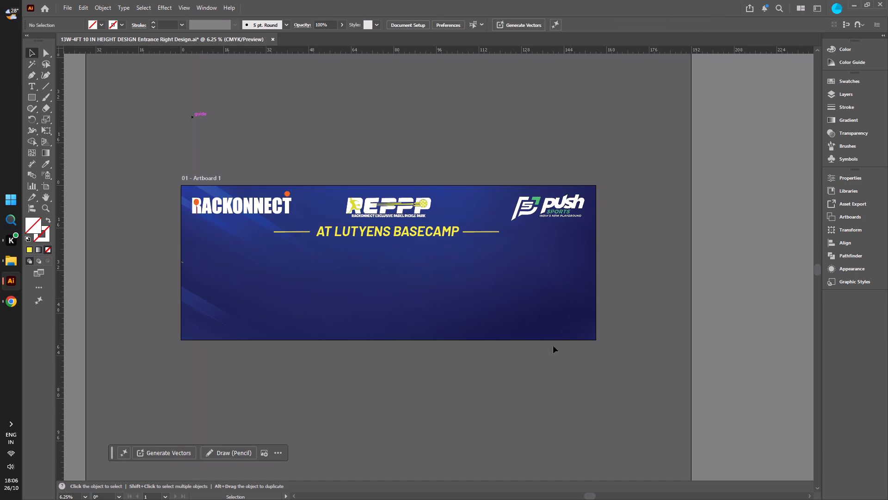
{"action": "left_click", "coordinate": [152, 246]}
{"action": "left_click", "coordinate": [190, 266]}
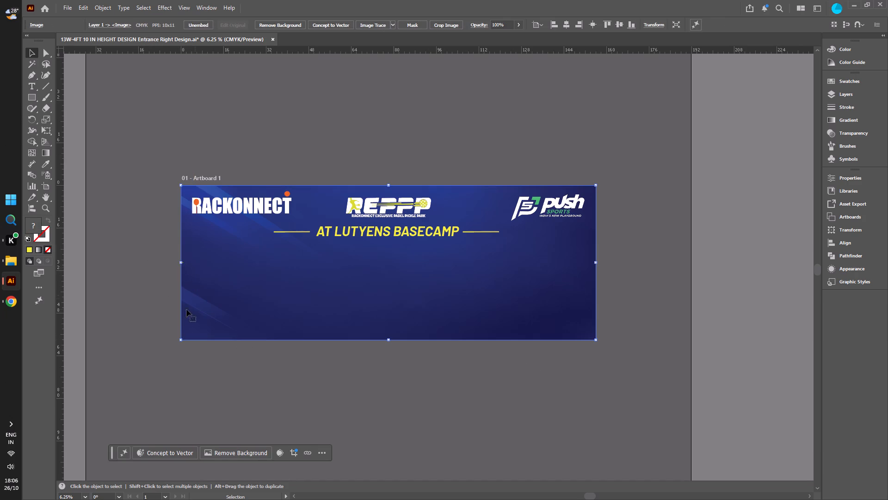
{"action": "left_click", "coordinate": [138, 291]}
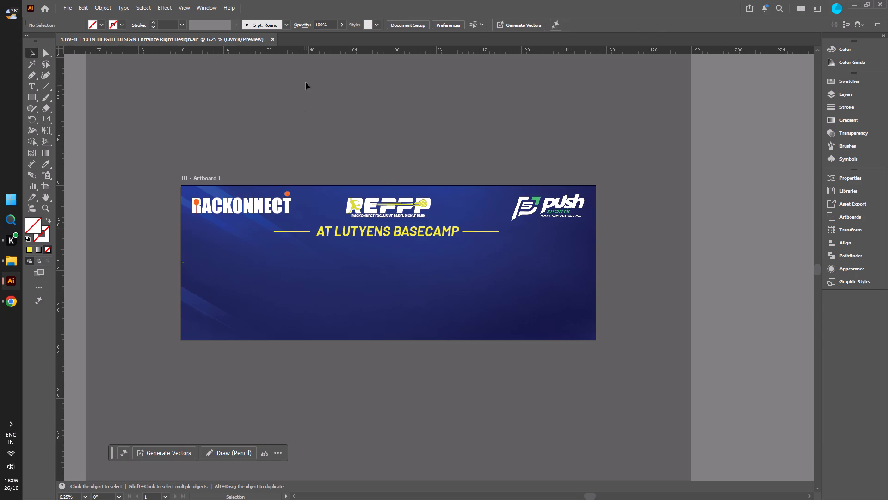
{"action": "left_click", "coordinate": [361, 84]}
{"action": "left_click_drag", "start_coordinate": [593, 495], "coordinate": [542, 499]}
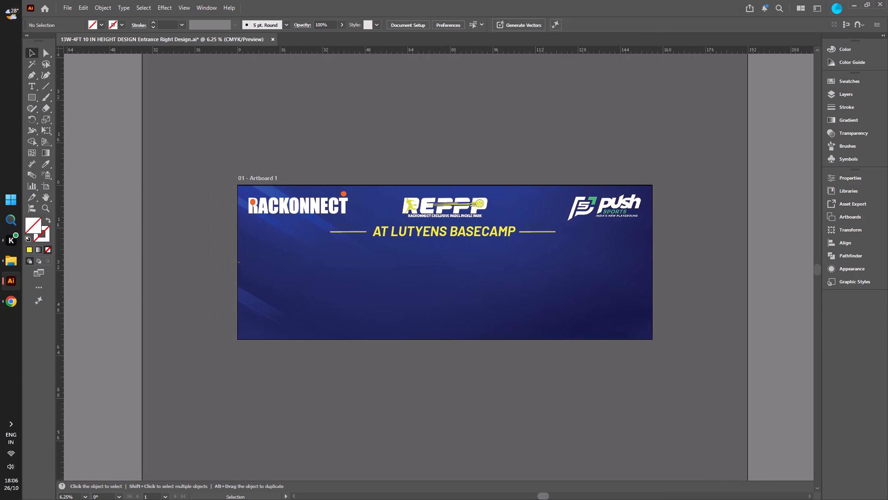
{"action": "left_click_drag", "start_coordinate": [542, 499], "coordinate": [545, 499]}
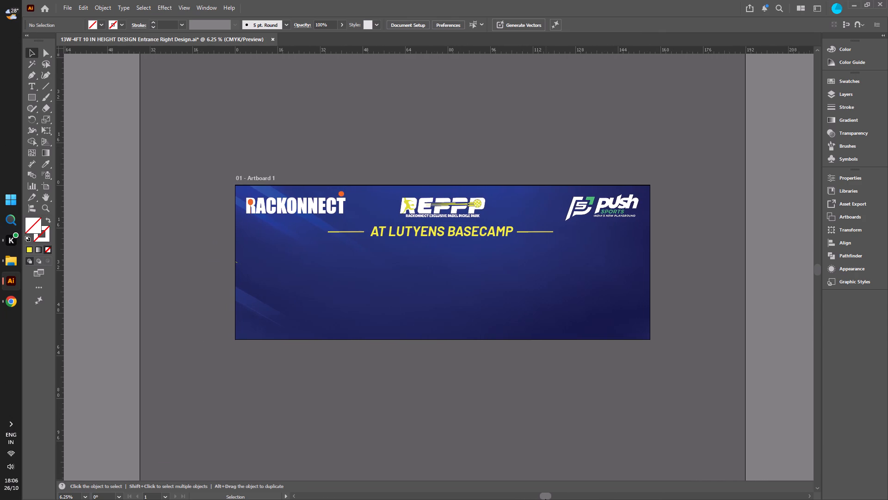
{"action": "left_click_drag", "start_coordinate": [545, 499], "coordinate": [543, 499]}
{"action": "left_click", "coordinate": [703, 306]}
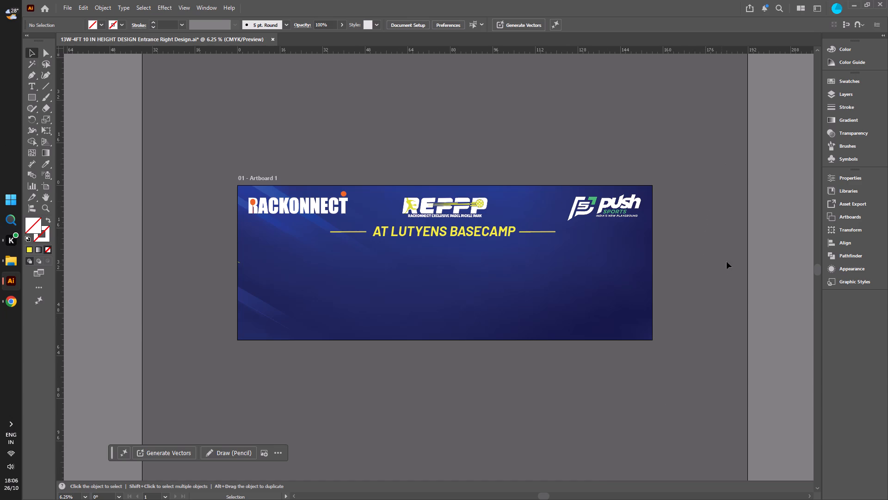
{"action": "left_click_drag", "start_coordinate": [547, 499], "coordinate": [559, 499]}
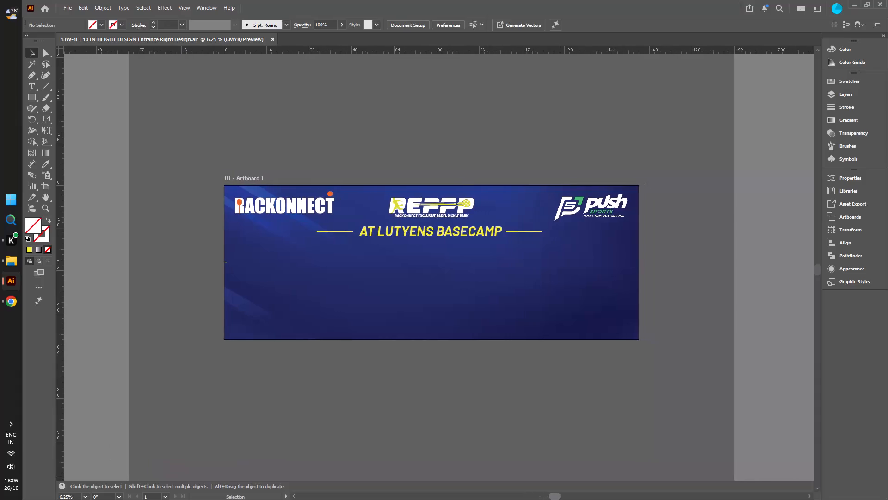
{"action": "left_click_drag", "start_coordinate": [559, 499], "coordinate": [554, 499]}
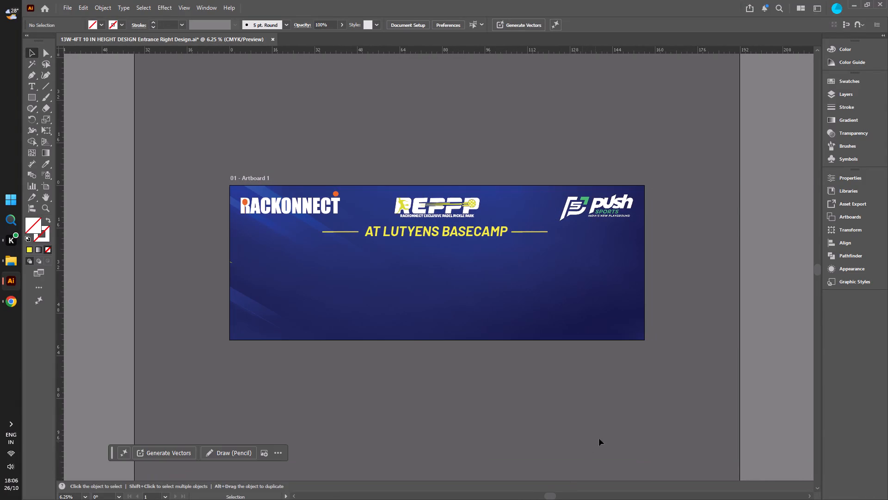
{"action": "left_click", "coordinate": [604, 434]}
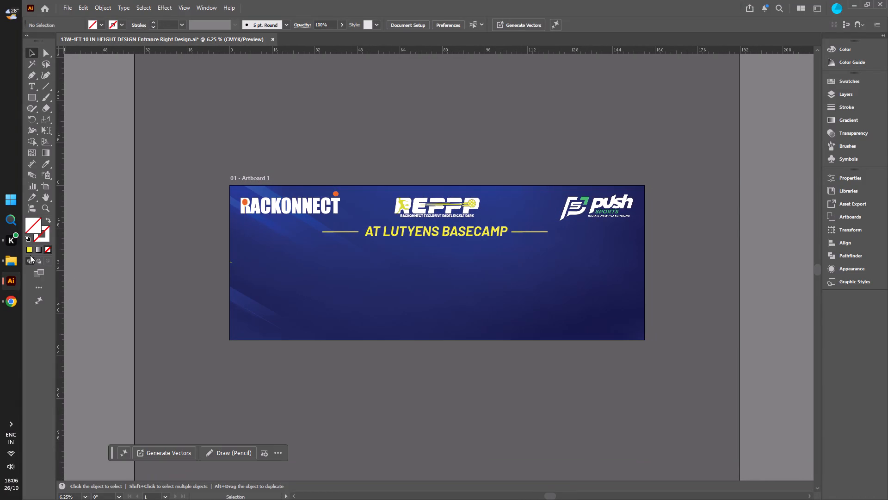
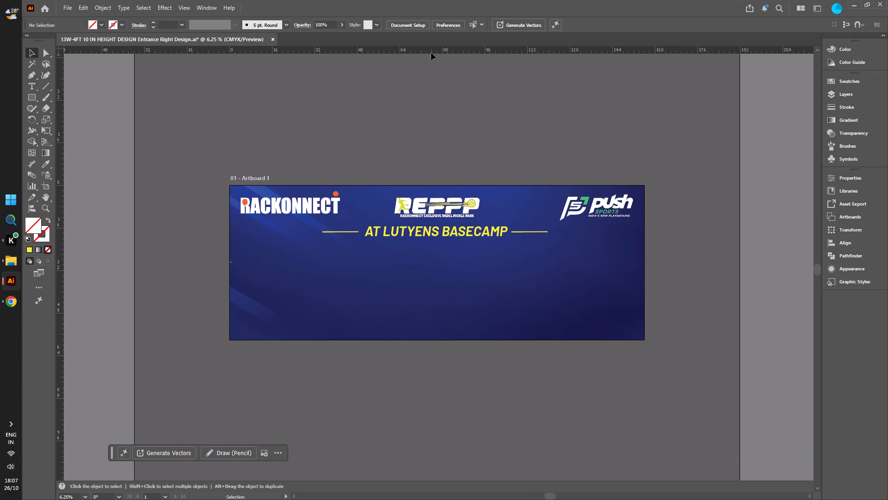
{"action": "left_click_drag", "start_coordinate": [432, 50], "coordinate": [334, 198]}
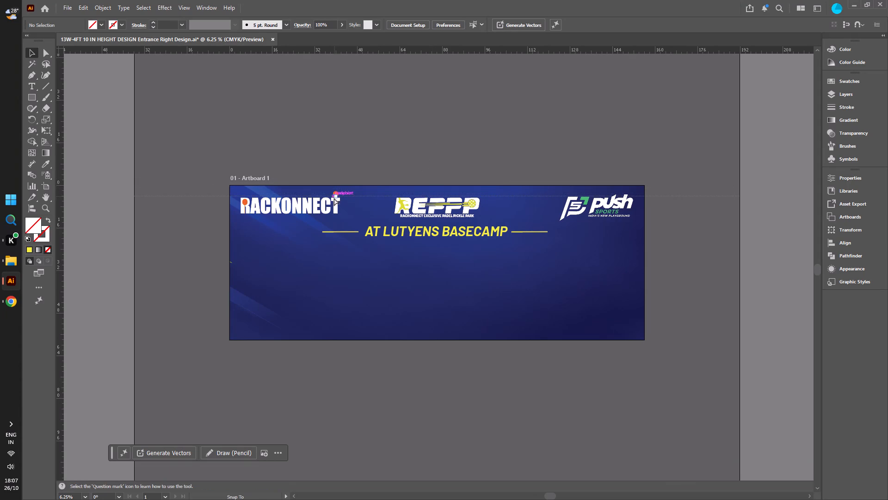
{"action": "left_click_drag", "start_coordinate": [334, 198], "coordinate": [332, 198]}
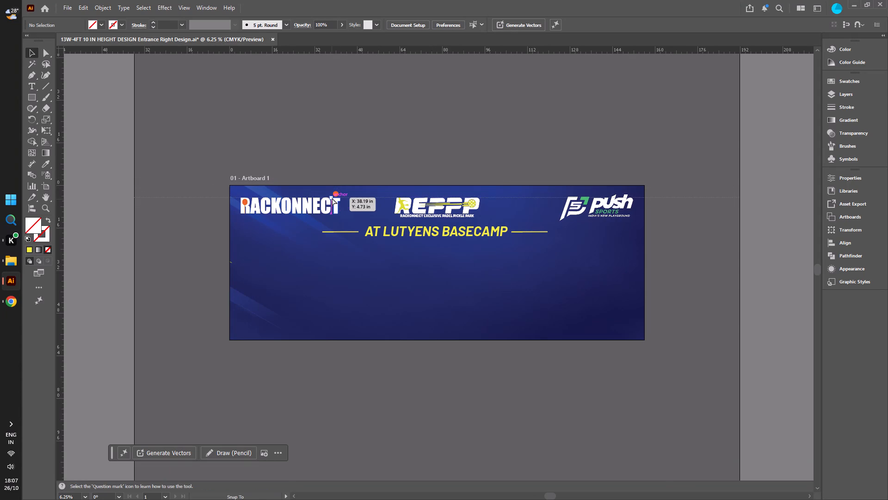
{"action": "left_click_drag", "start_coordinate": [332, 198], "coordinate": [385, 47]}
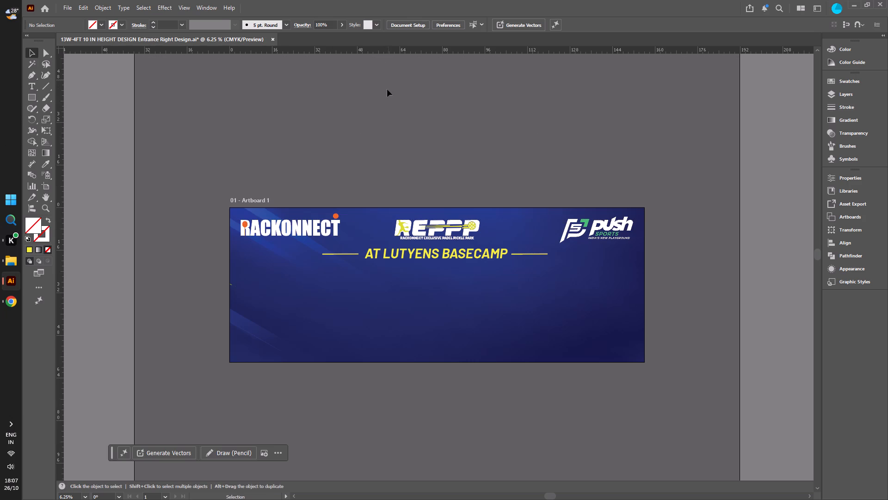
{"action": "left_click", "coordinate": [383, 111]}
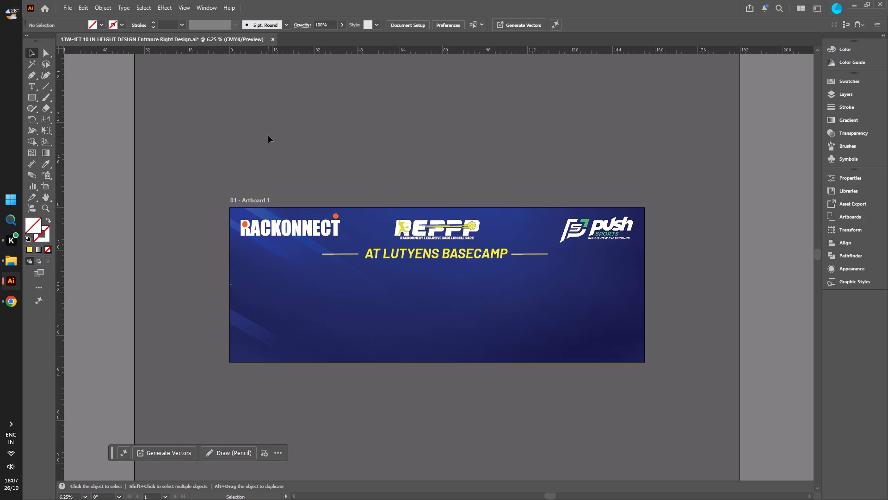
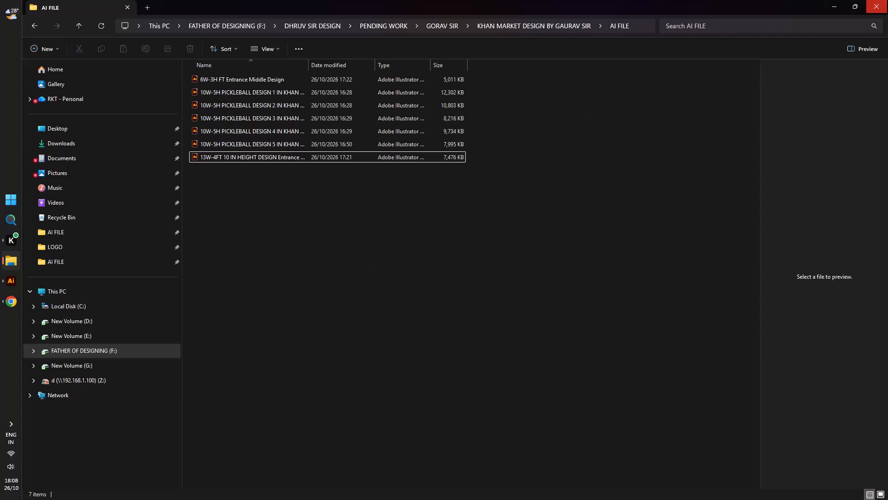
Close the AI FILE folder window and return to the Entrance Right Design artboard in Illustrator with nothing selected.
{"action": "left_click", "coordinate": [887, 0]}
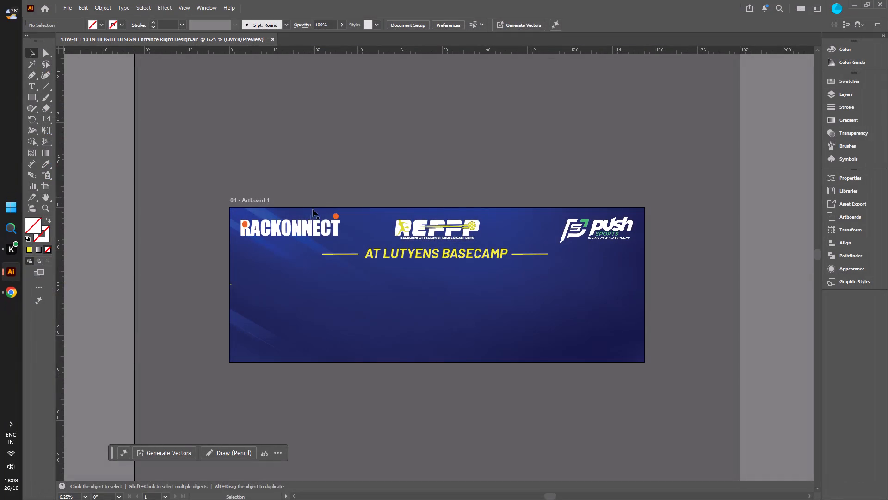
{"action": "left_click", "coordinate": [203, 140]}
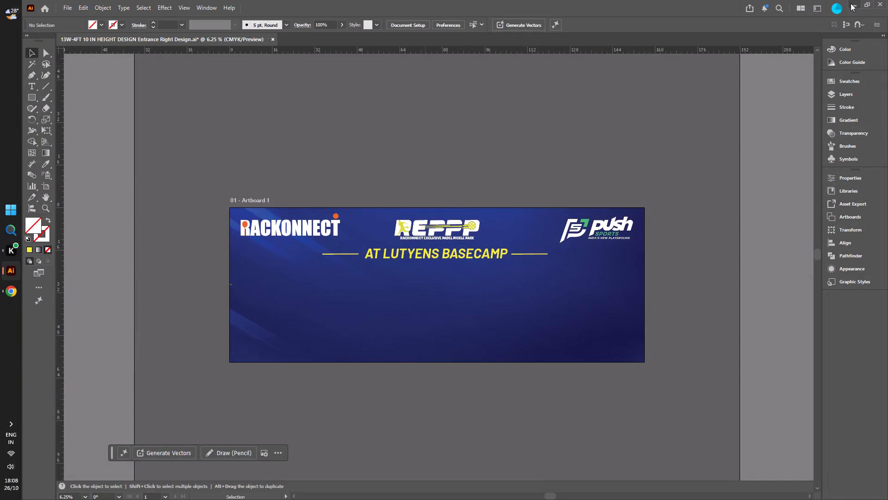
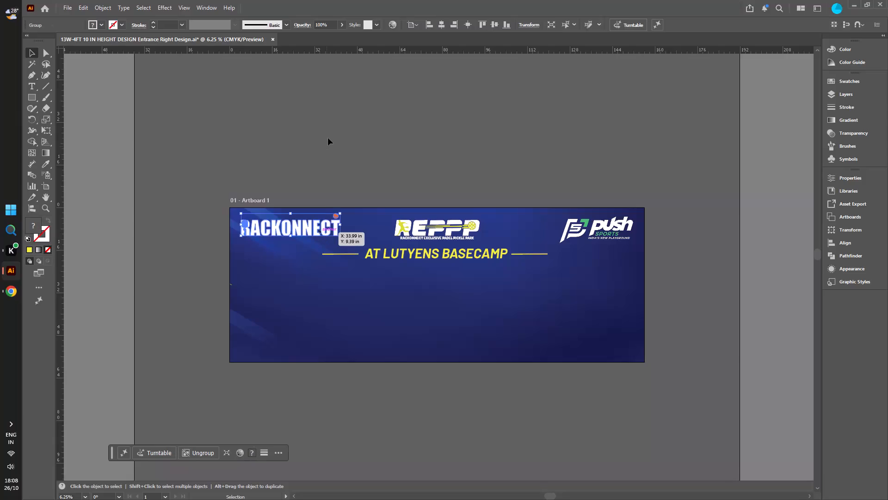
Check the REPPP and Push Sports logos, the AT LUTYENS BASECAMP text and its two side lines by selecting each in turn.
{"action": "left_click", "coordinate": [328, 137]}
{"action": "left_click", "coordinate": [456, 232]}
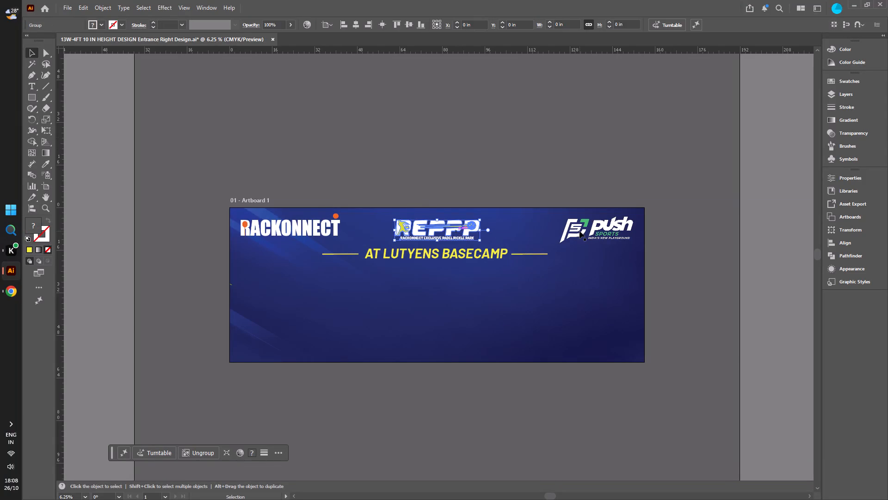
{"action": "left_click", "coordinate": [580, 231]}
{"action": "left_click", "coordinate": [474, 250]}
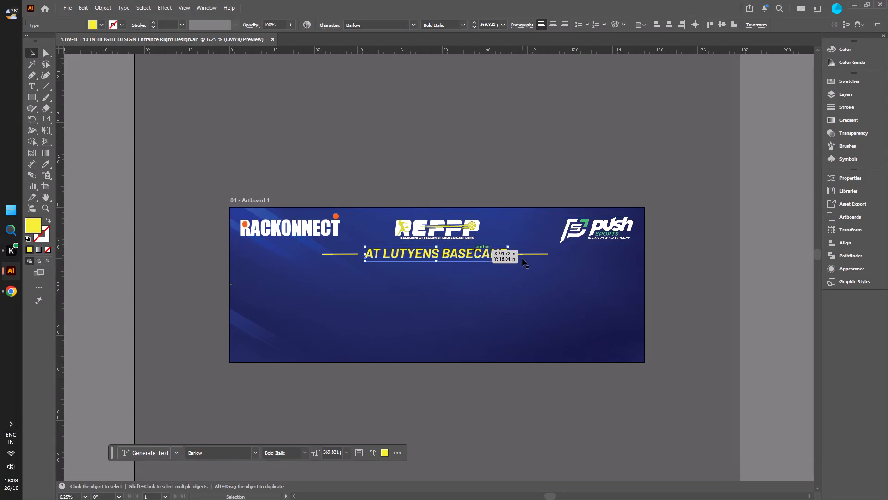
{"action": "left_click", "coordinate": [499, 150]}
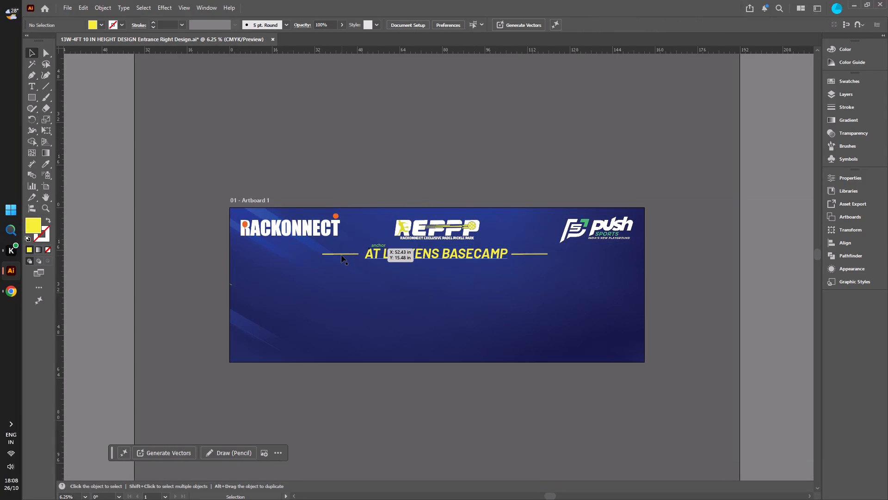
{"action": "left_click", "coordinate": [341, 254]}
{"action": "left_click", "coordinate": [521, 255]}
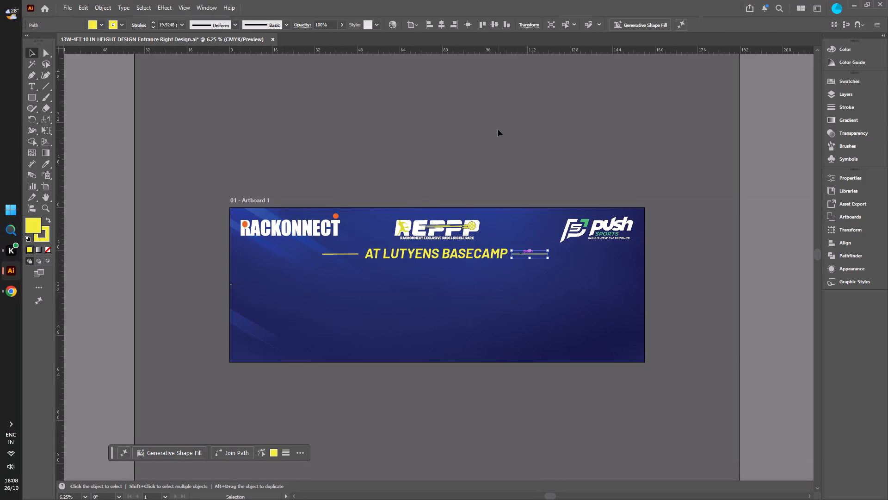
{"action": "left_click", "coordinate": [498, 129]}
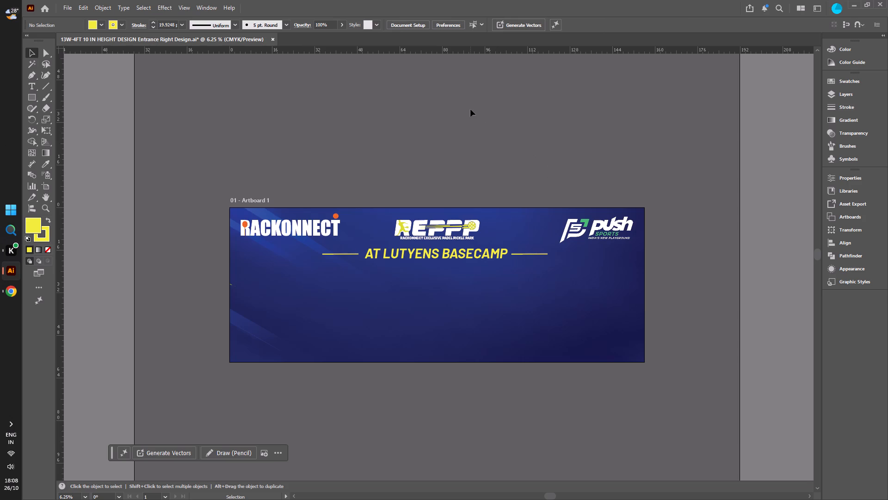
Save the Entrance Right Design document with nothing selected.
{"action": "key", "text": "ctrl+s"}
{"action": "left_click", "coordinate": [461, 122]}
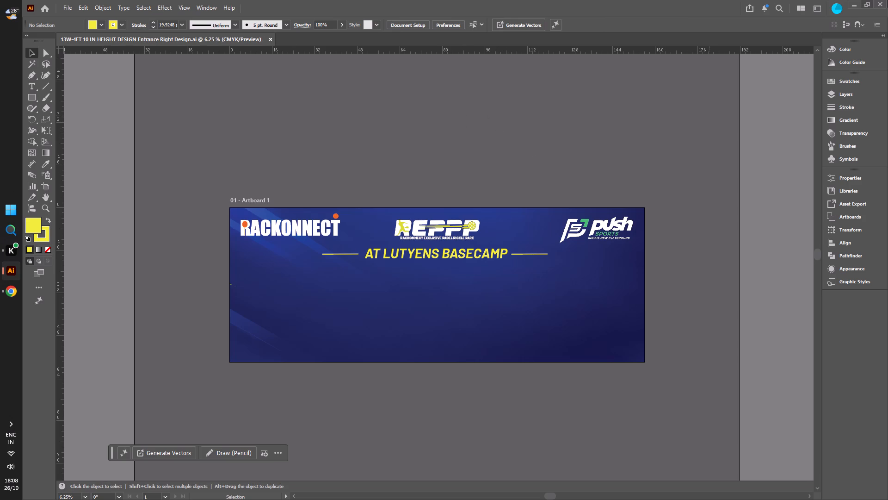
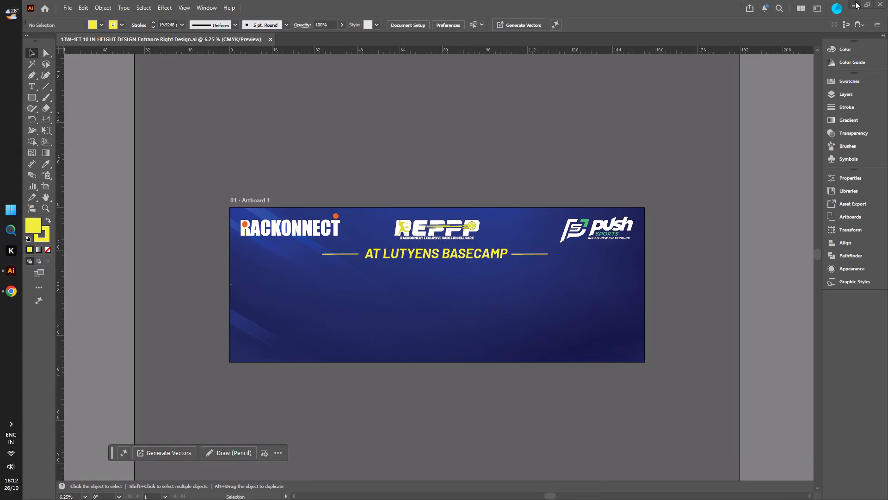
Close Illustrator together with the open 13W-4FT 10 IN HEIGHT DESIGN Entrance Right Design document.
{"action": "left_click", "coordinate": [882, 2]}
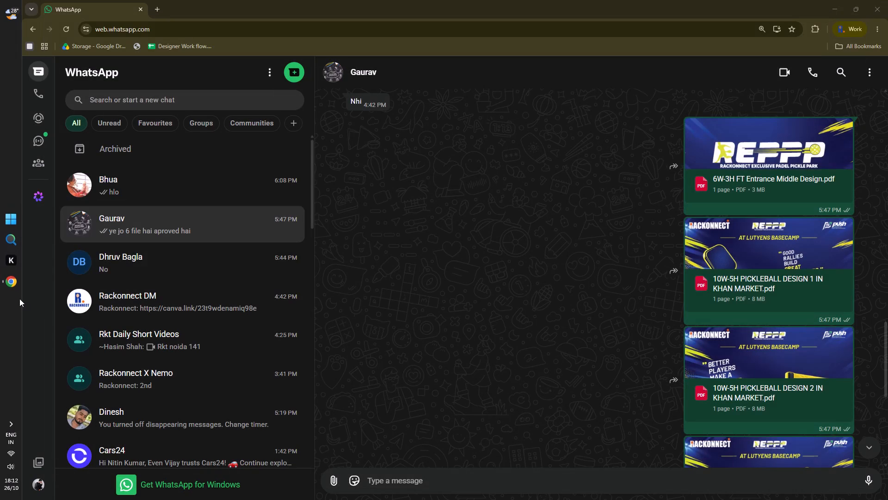